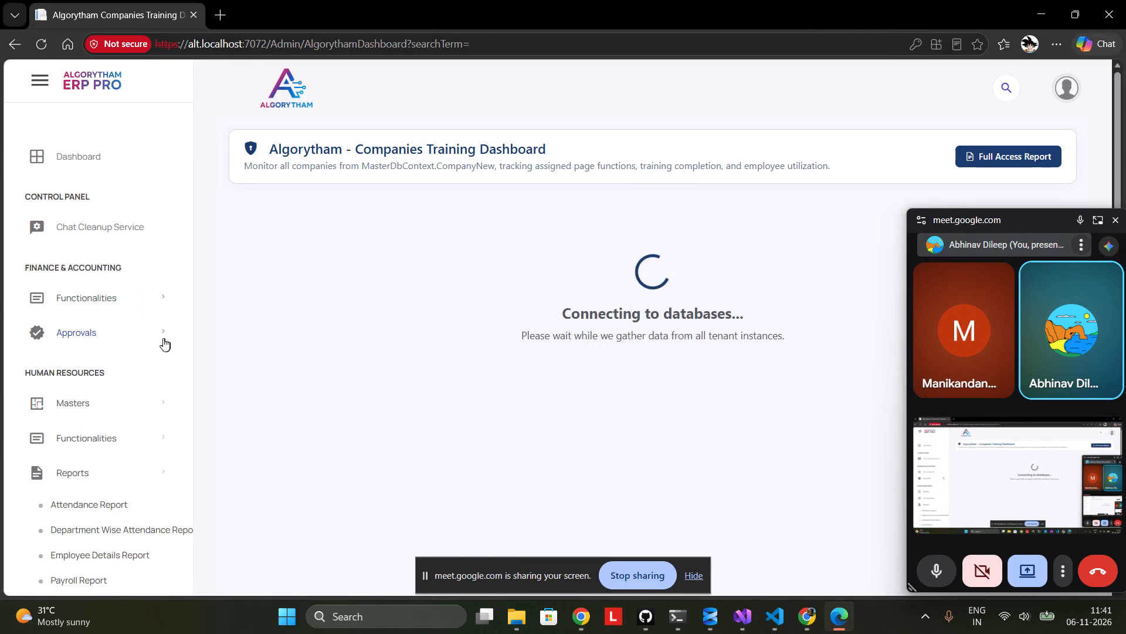
Open the Trial Plans page under Software Clients in the Software section.
scroll(30, 354, "down", 2)
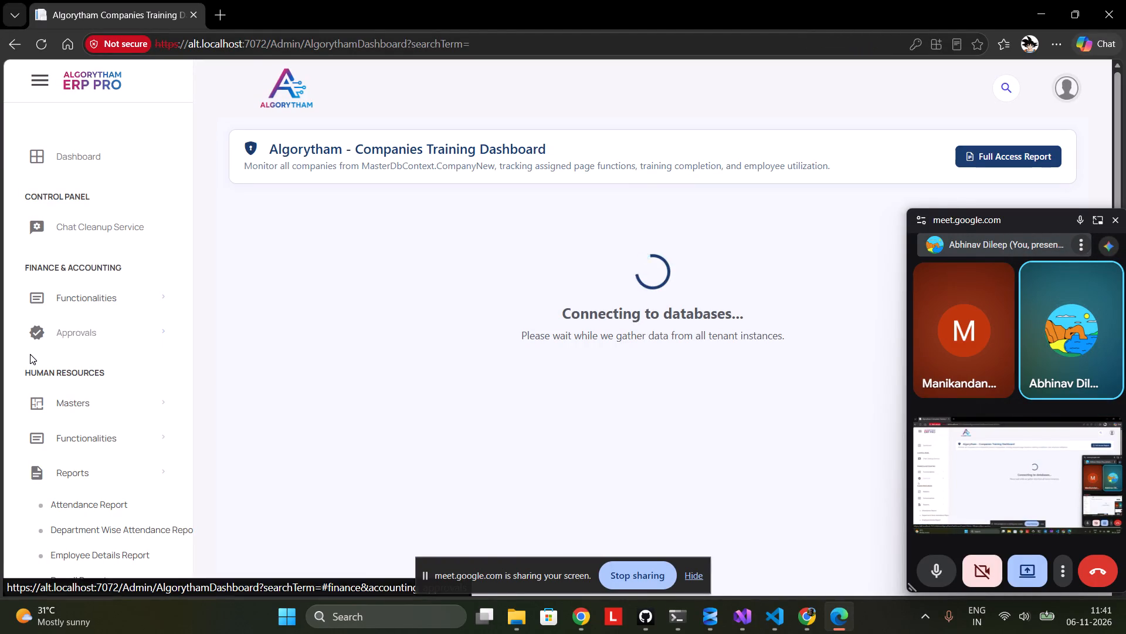
scroll(30, 354, "down", 18)
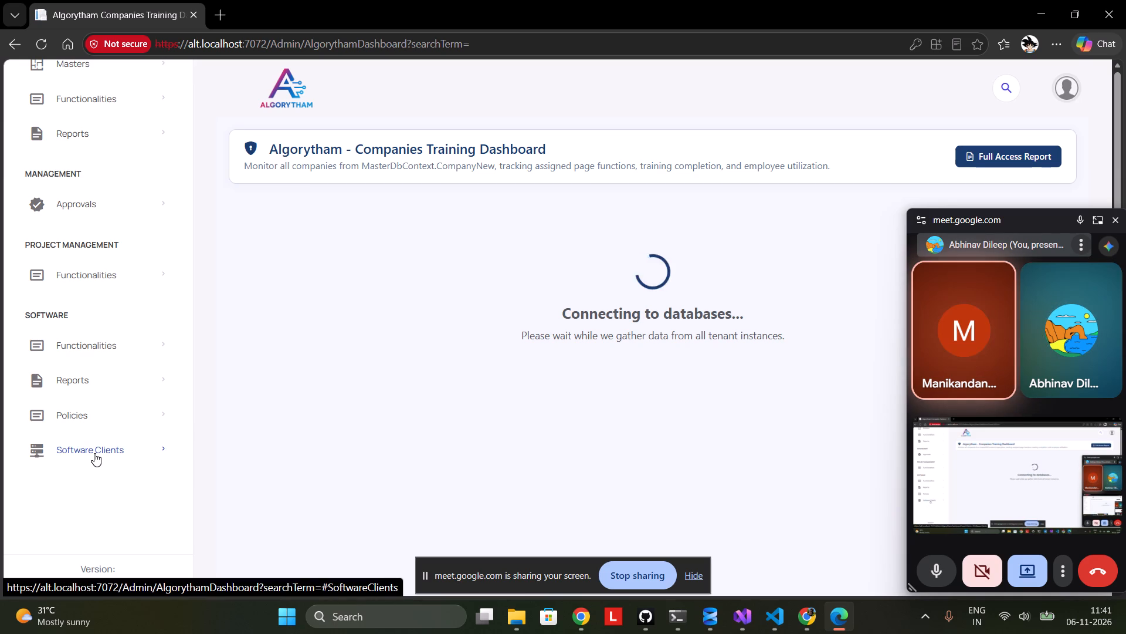
left_click(94, 453)
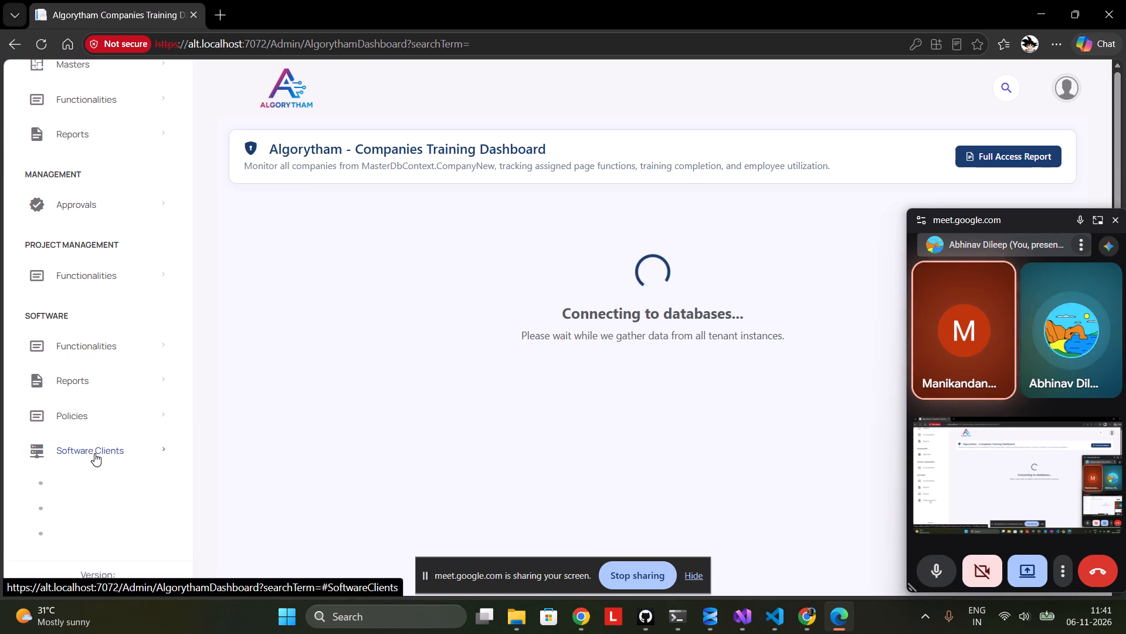
scroll(94, 453, "down", 2)
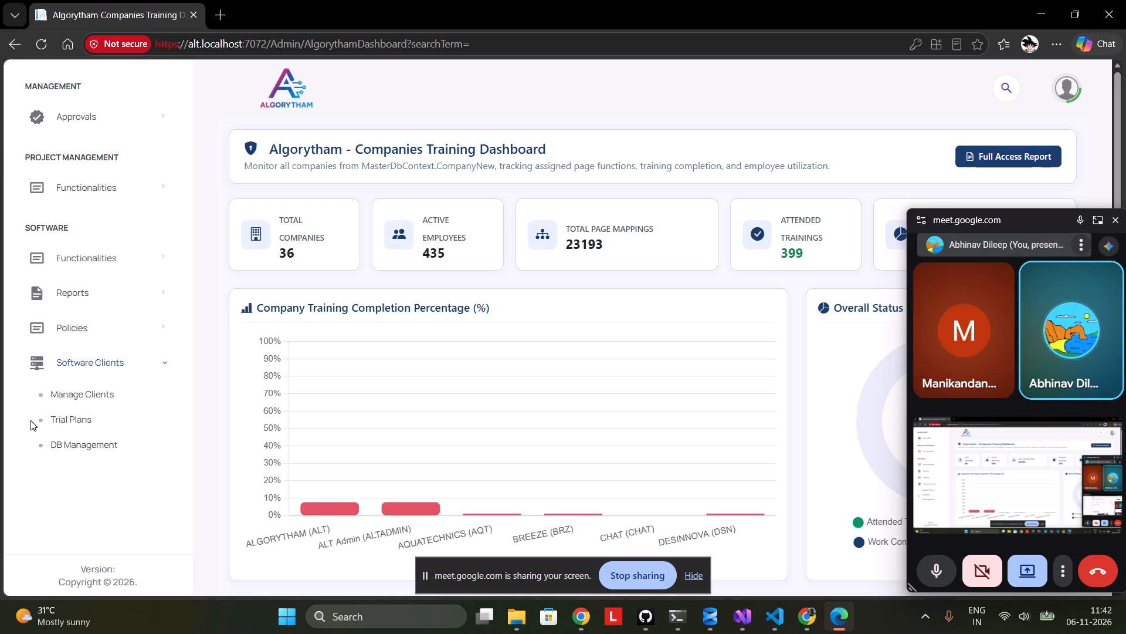
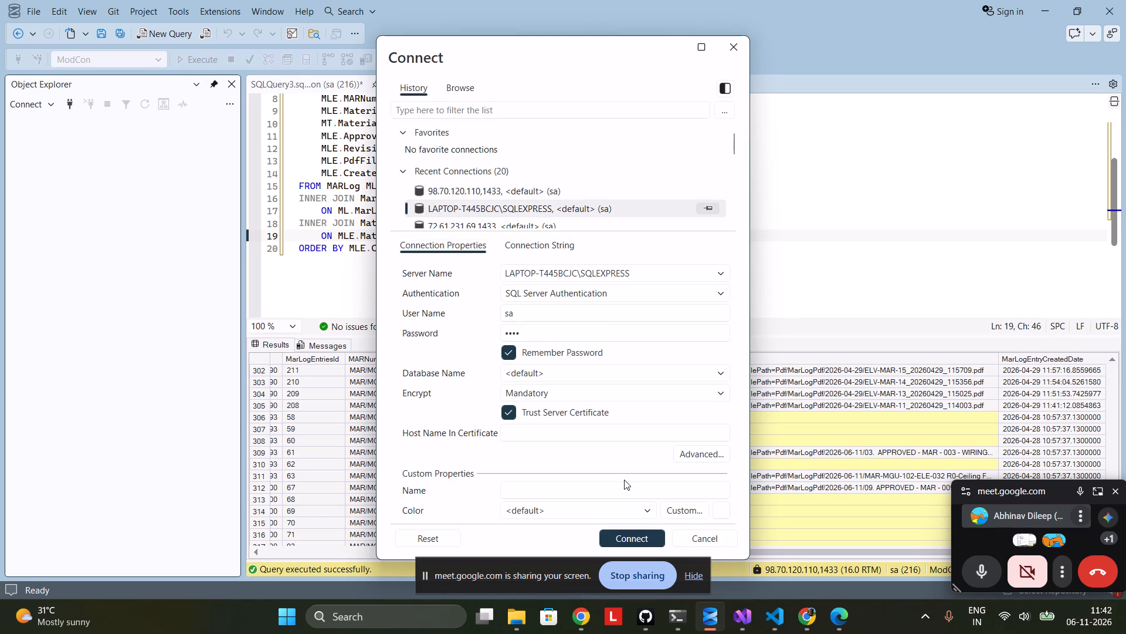
Connect to the LAPTOP-T445BCJC\SQLEXPRESS server as sa and expand its Databases folder to show the existing databases.
left_click(642, 537)
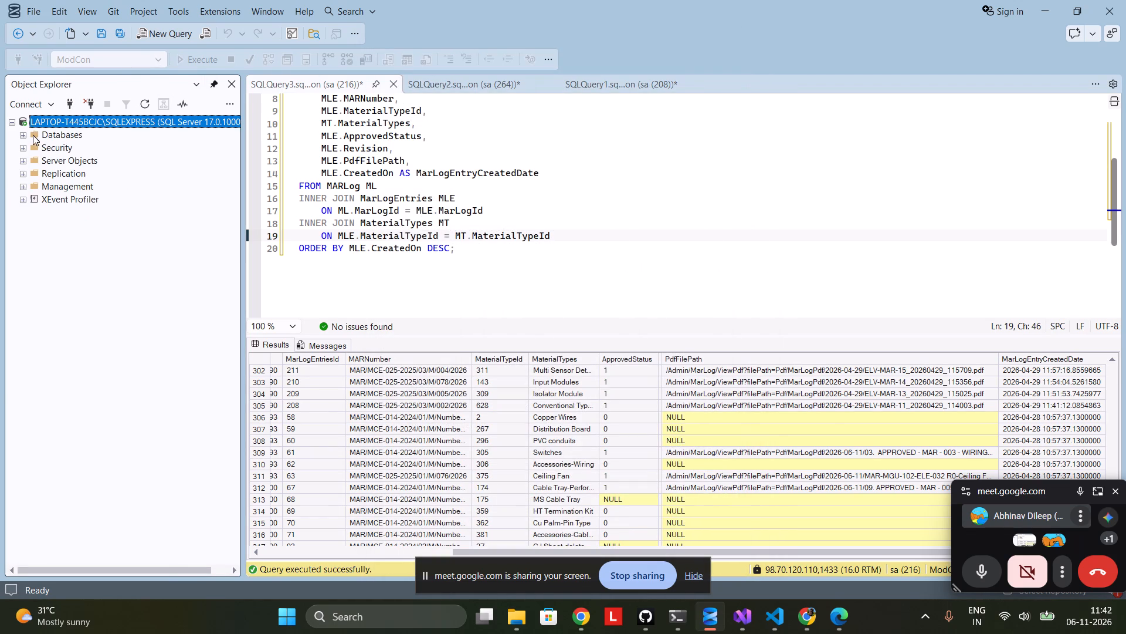
left_click(22, 134)
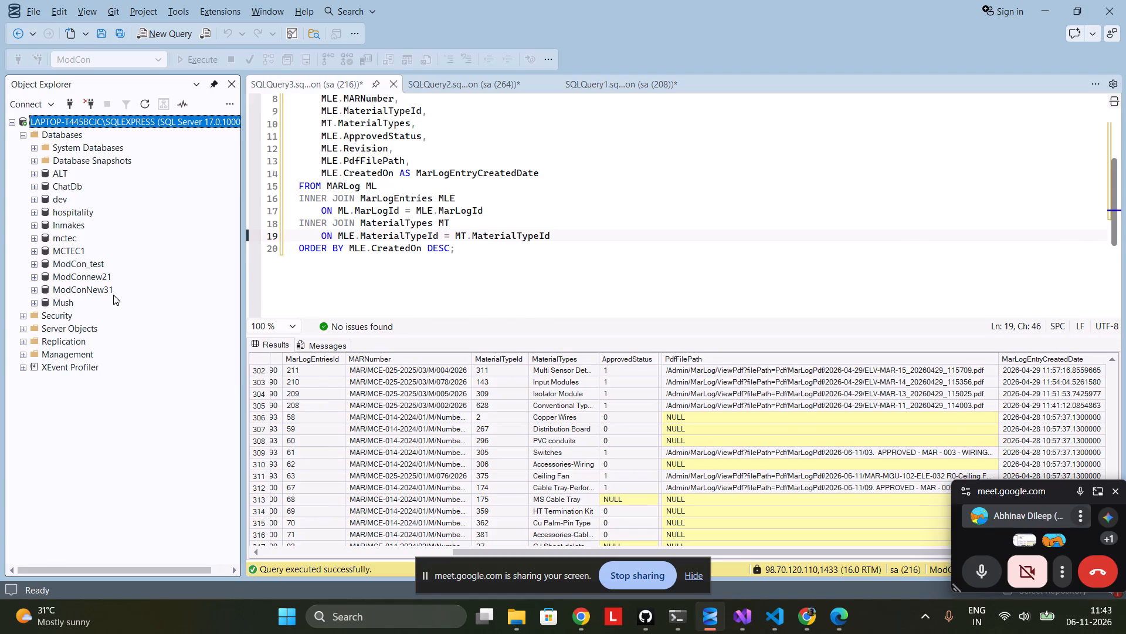
key("alt+Tab")
key("alt+Tab")
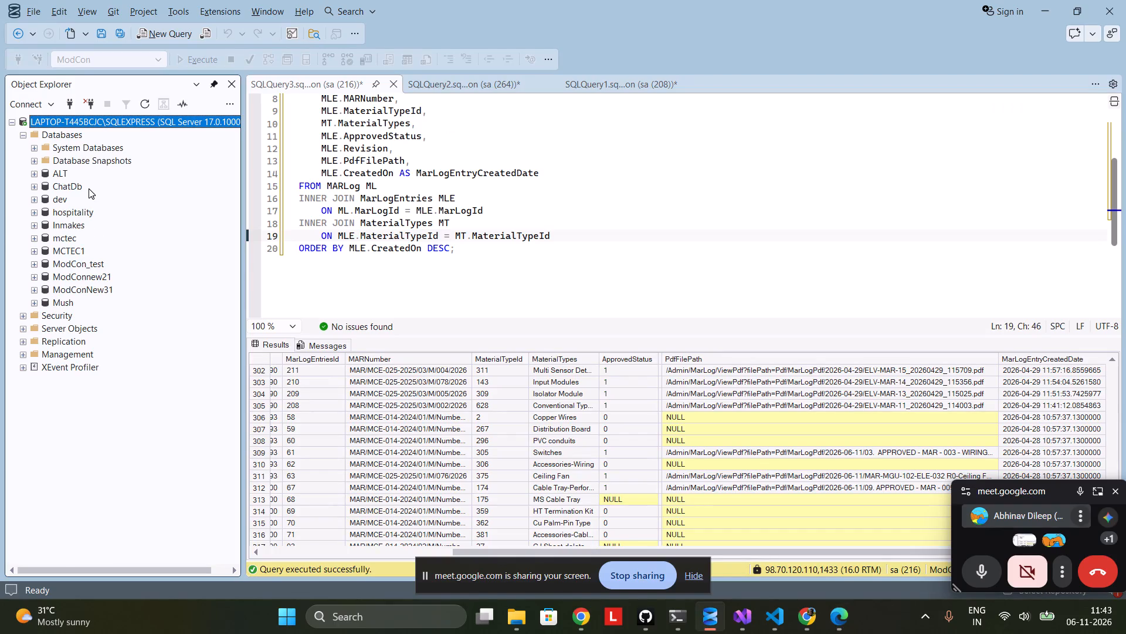
Switch to Microsoft Edge and fill in the Add Software Customer form with company name Test and short code TEST.
key("alt+Tab")
left_click(413, 279)
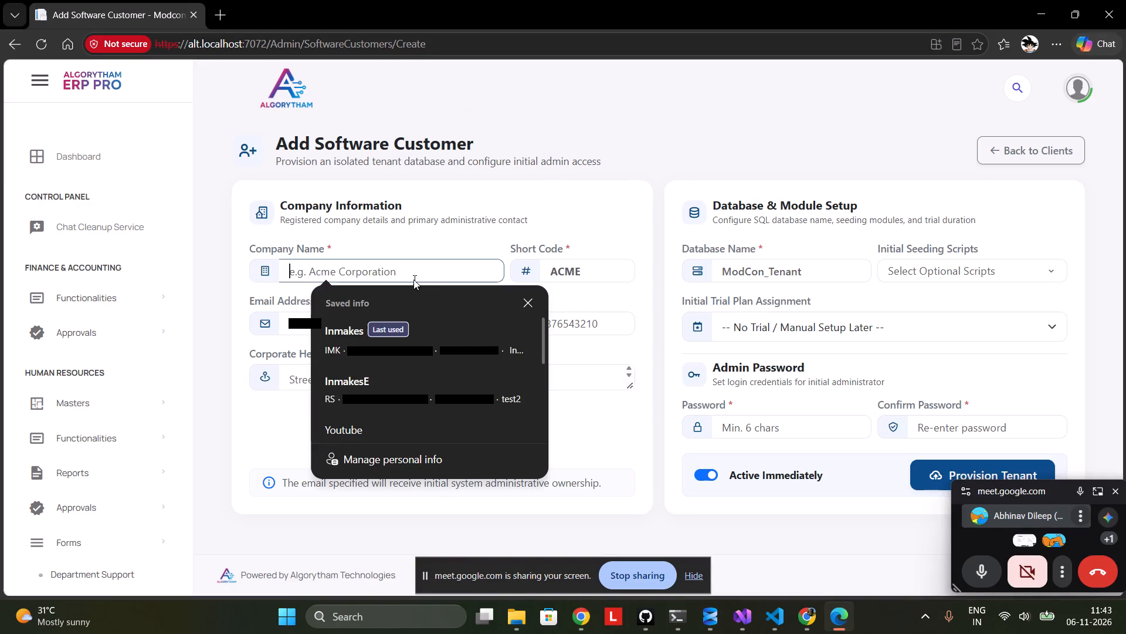
type("Test")
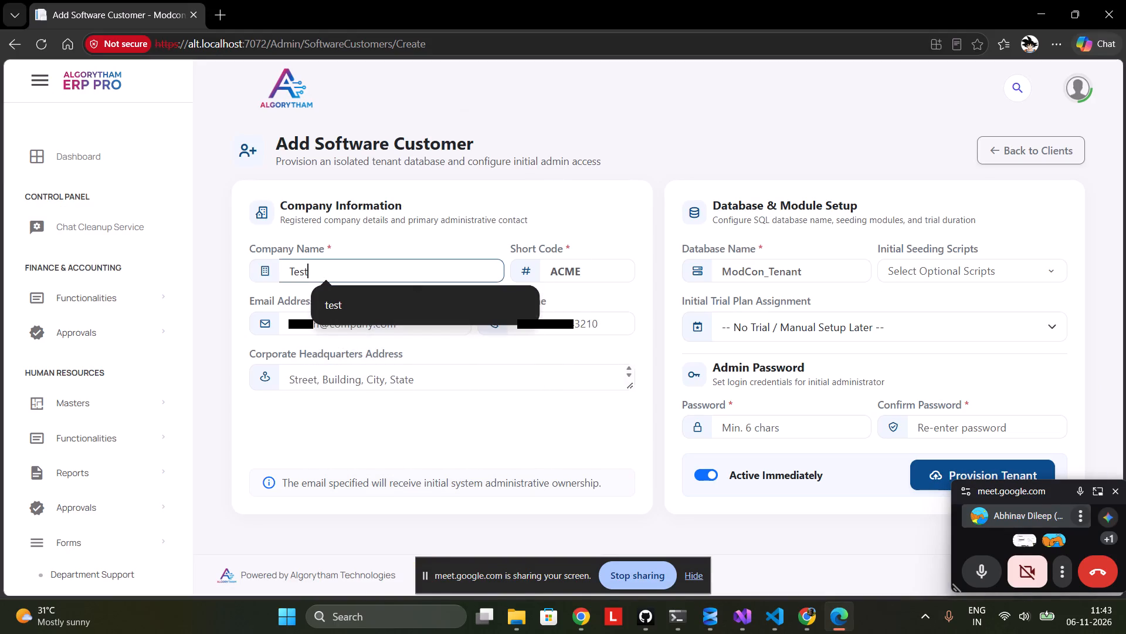
left_click(575, 266)
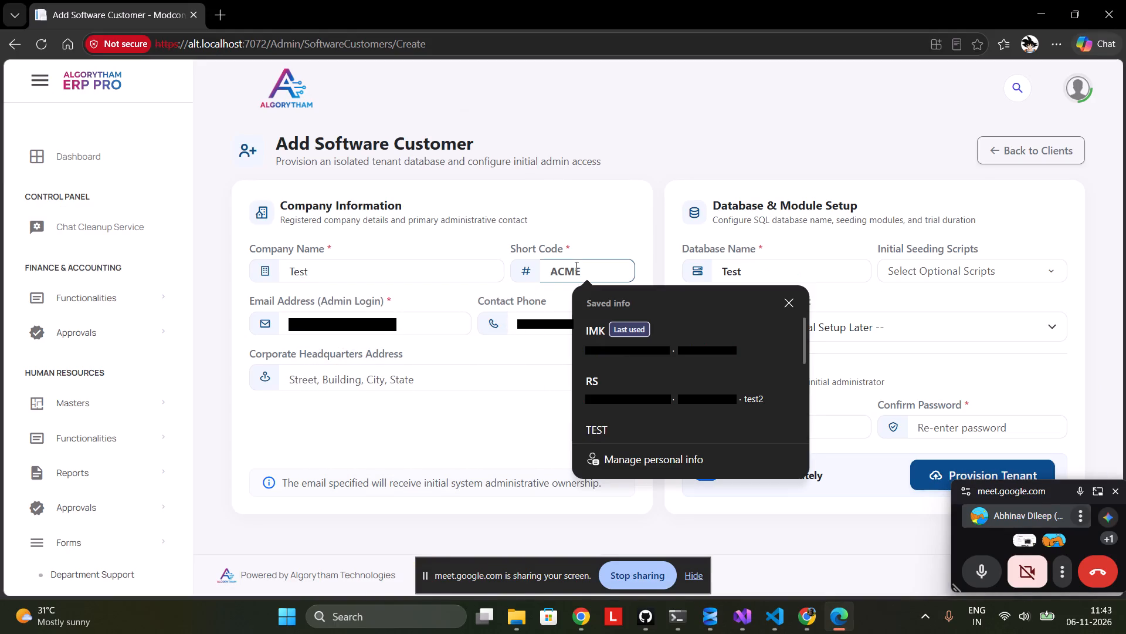
type("test")
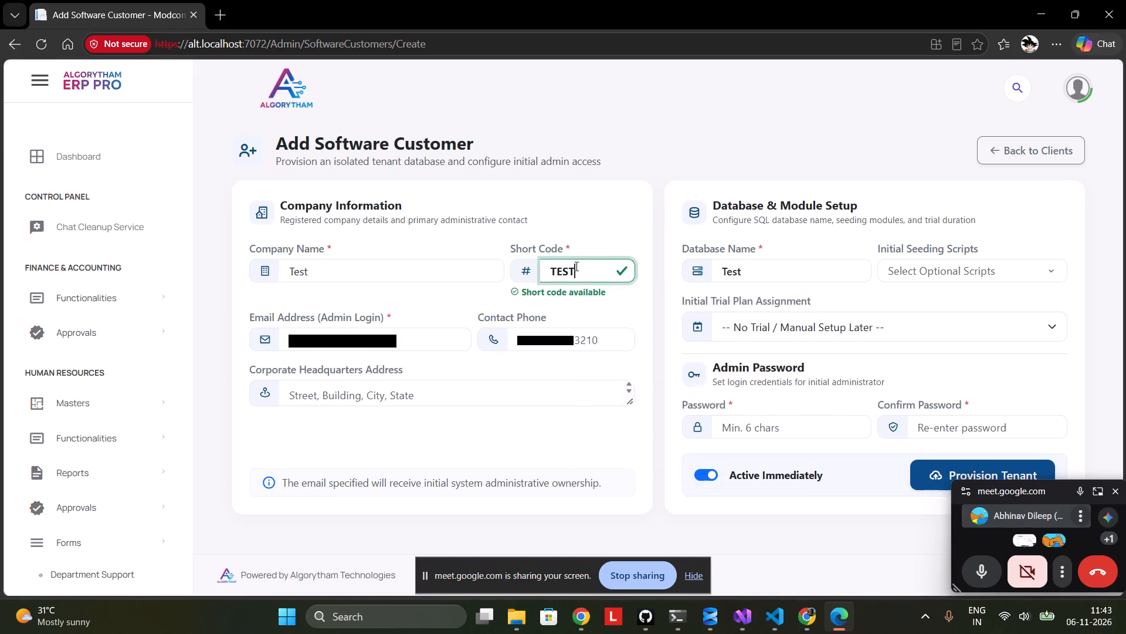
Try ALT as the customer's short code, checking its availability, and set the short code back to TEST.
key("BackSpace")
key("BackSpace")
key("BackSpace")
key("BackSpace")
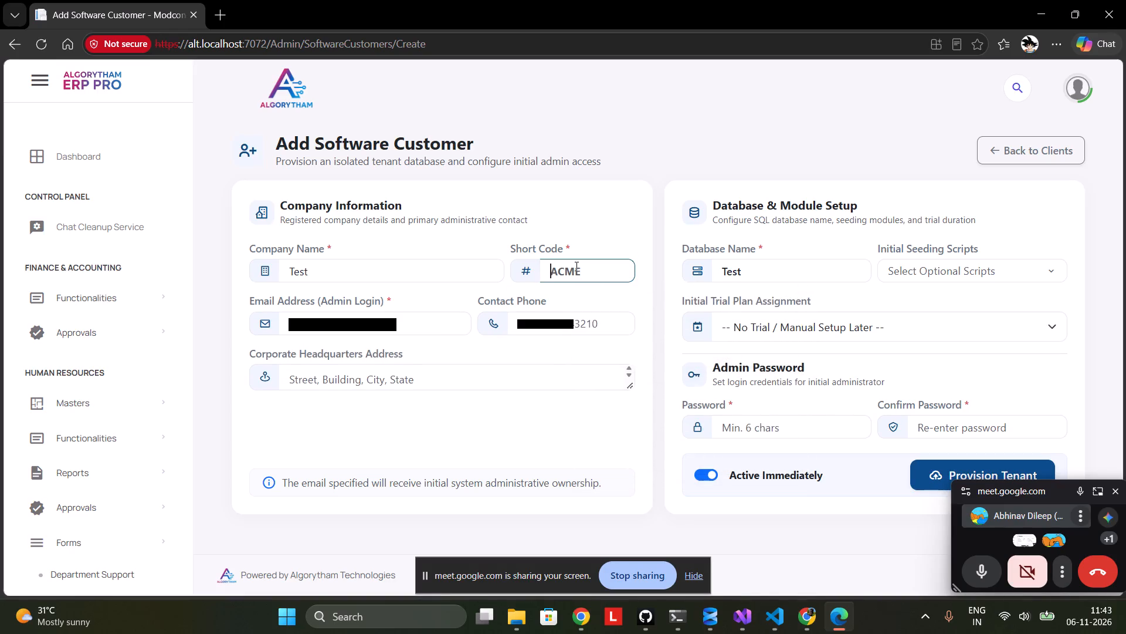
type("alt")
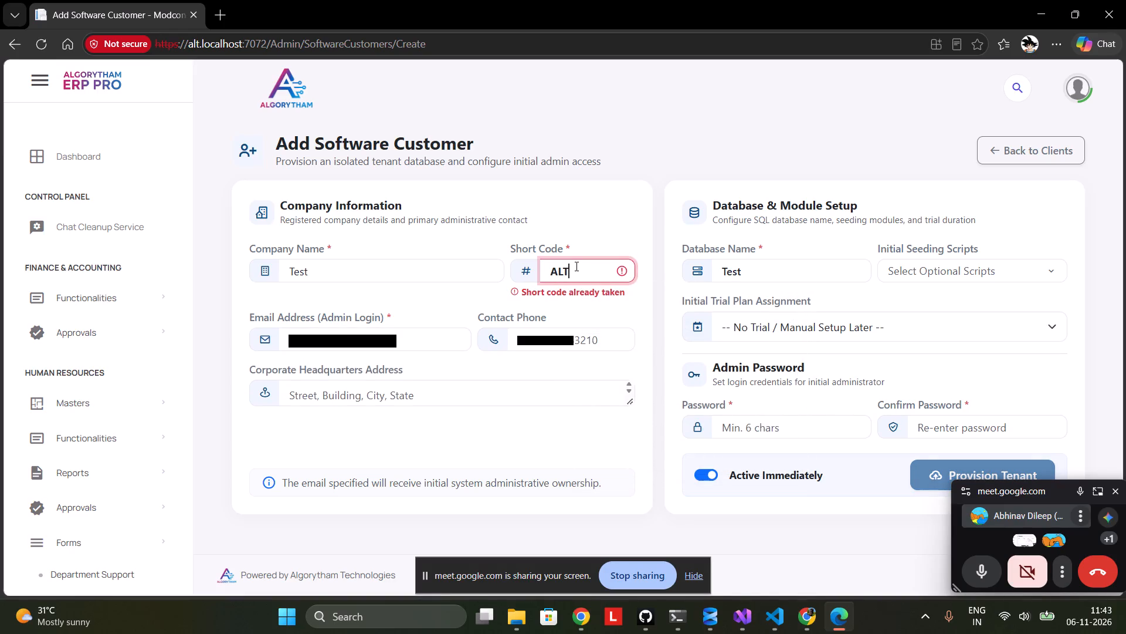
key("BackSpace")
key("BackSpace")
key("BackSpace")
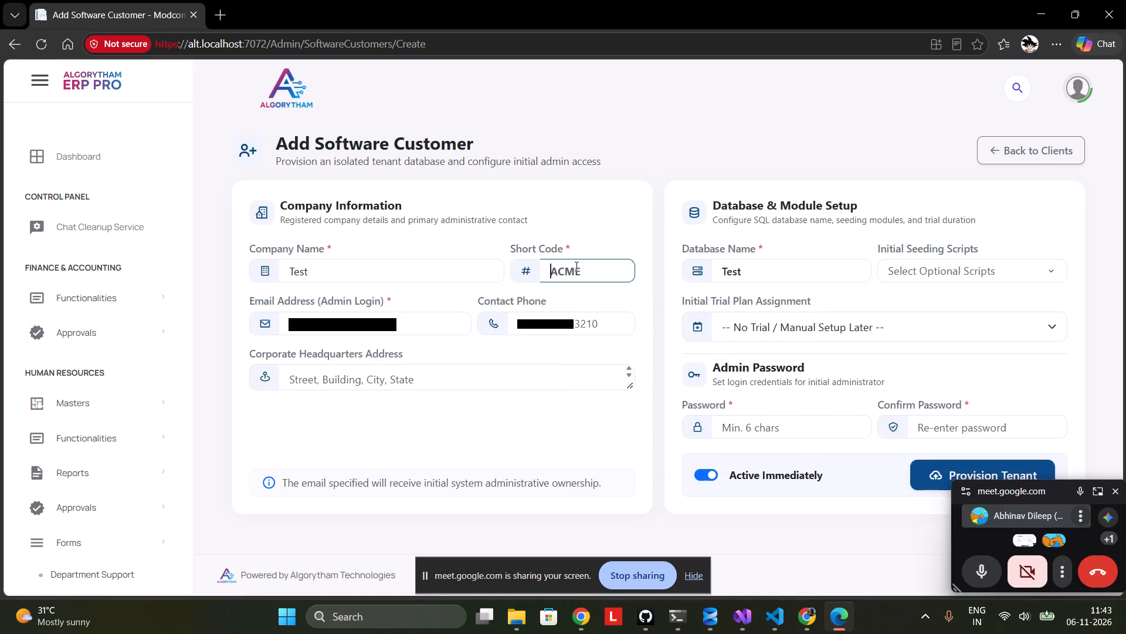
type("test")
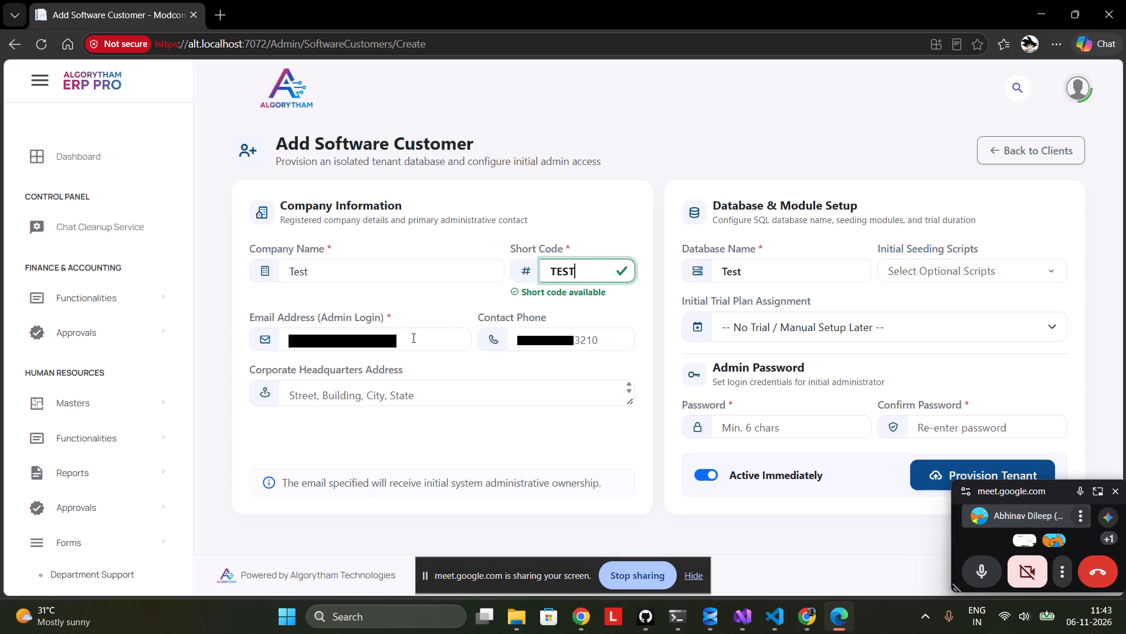
Fill in the customer's email, contact phone and headquarters address from the saved entry with address test2.
left_click(368, 332)
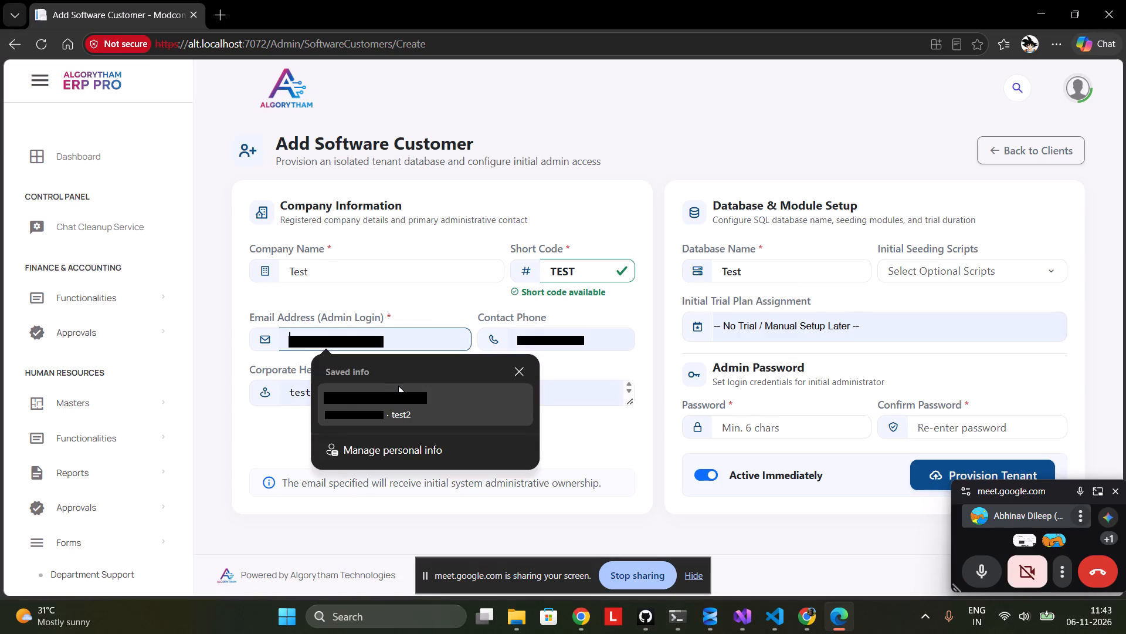
left_click(398, 386)
Replace part of the filled-in admin login email address with test.
left_click(367, 342)
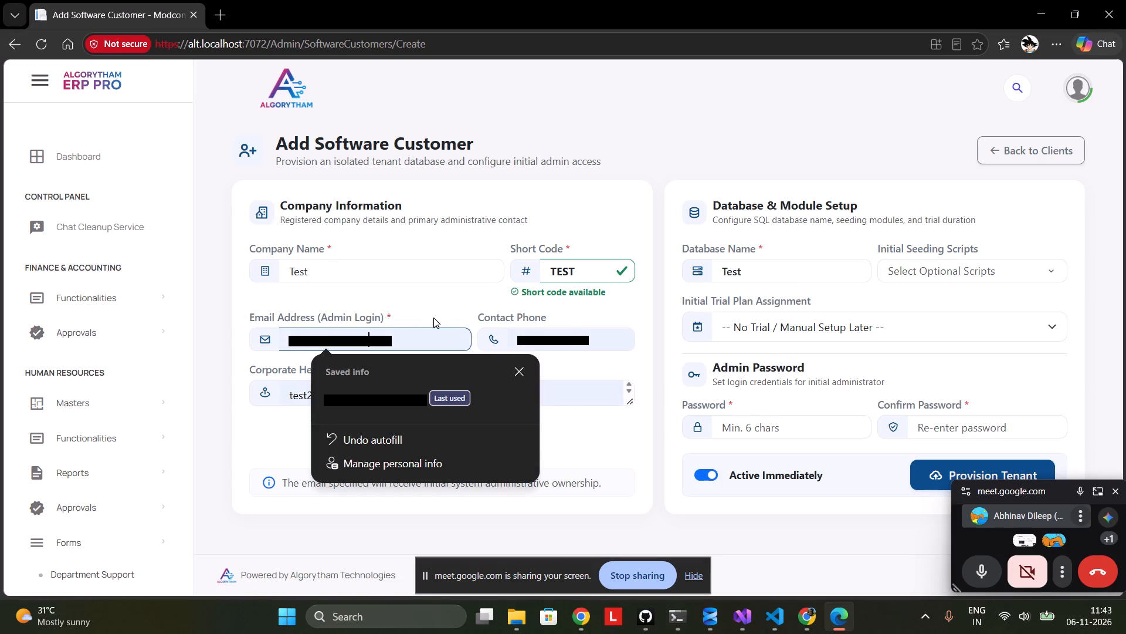
key("BackSpace")
key("BackSpace")
key("BackSpace")
key("BackSpace")
key("BackSpace")
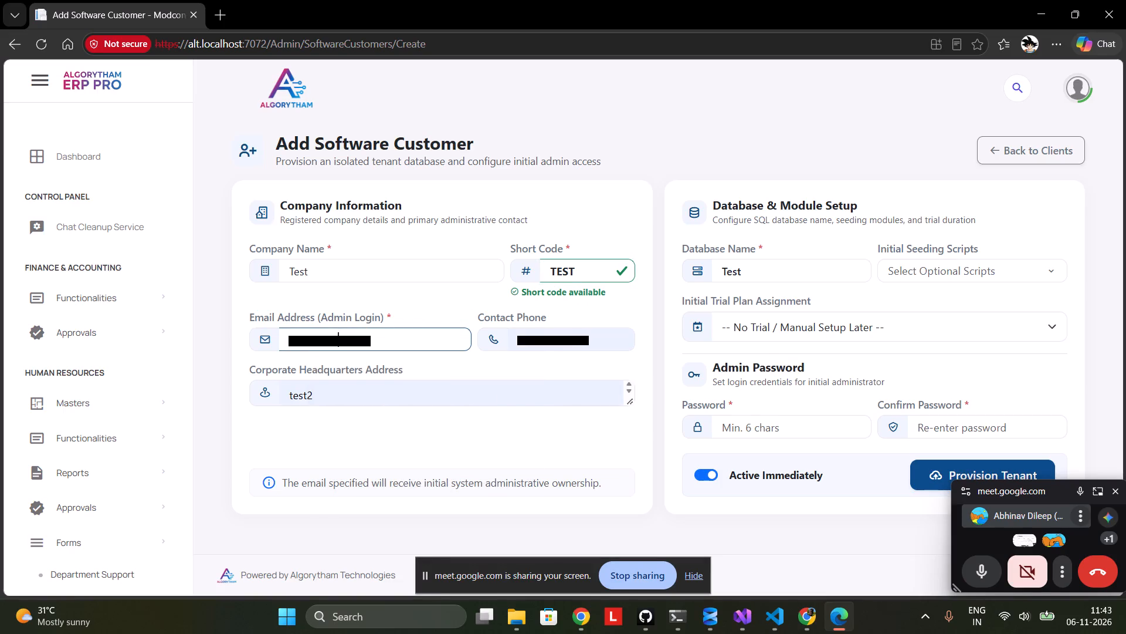
key("BackSpace")
key("BackSpace")
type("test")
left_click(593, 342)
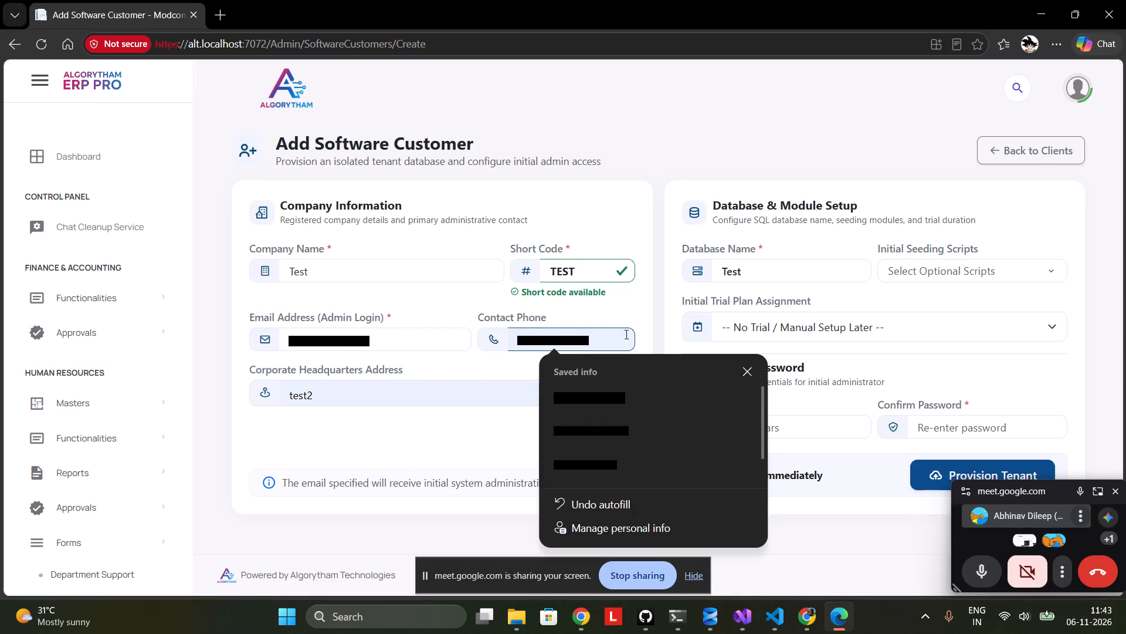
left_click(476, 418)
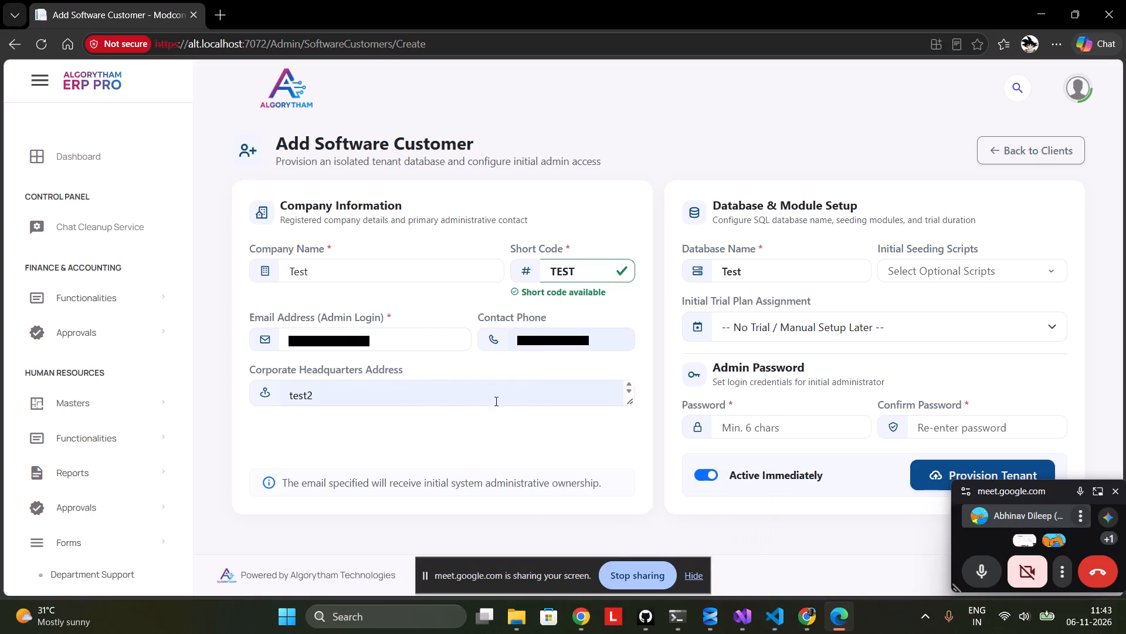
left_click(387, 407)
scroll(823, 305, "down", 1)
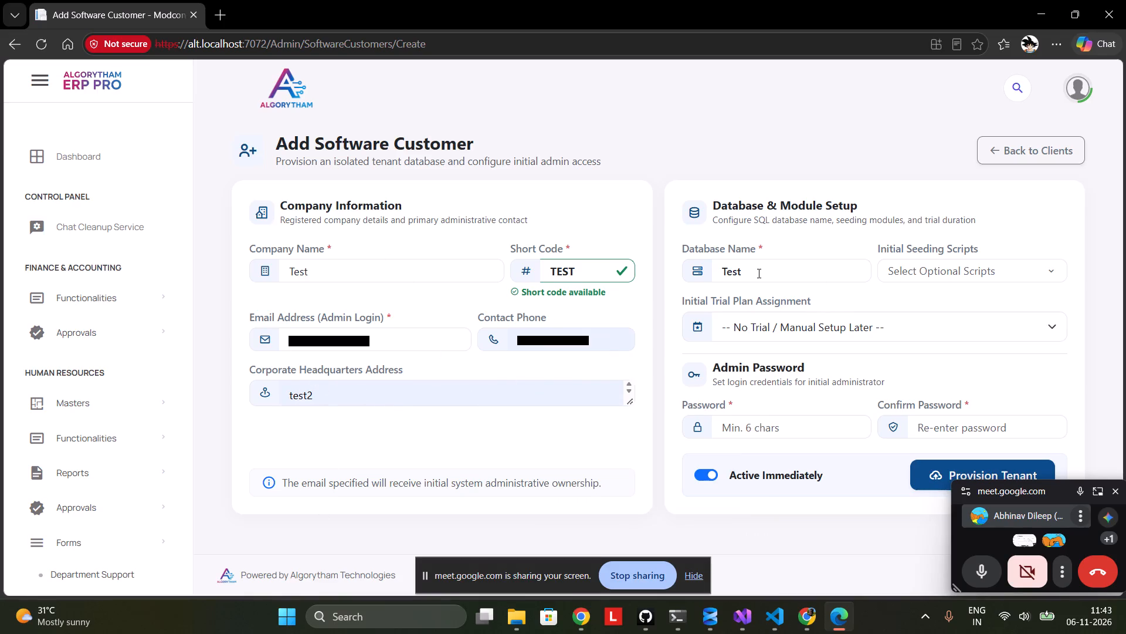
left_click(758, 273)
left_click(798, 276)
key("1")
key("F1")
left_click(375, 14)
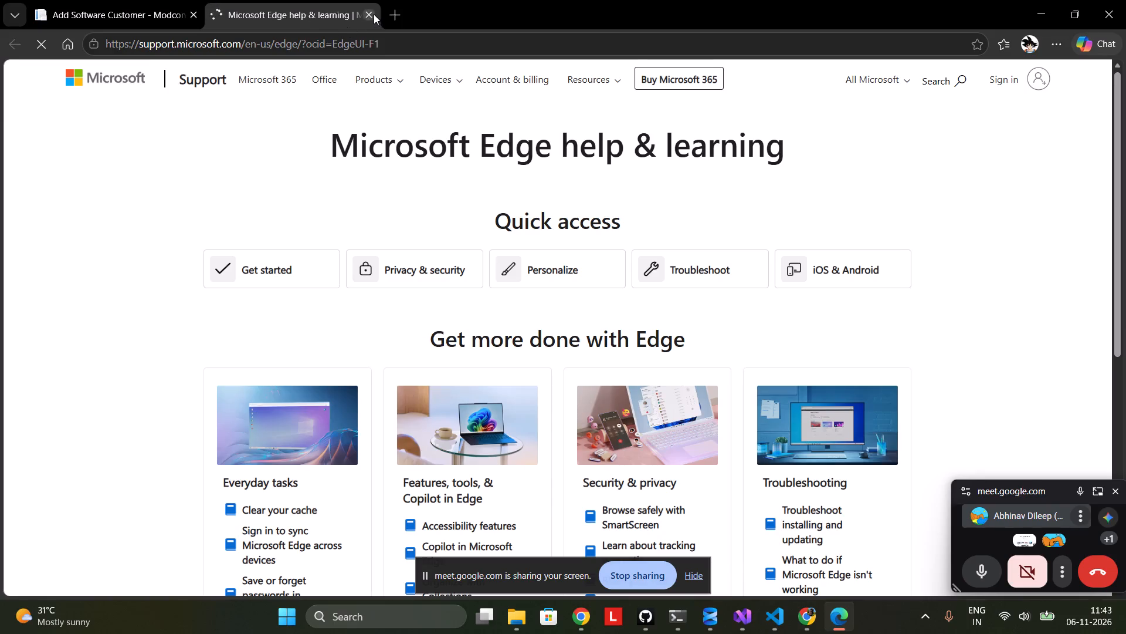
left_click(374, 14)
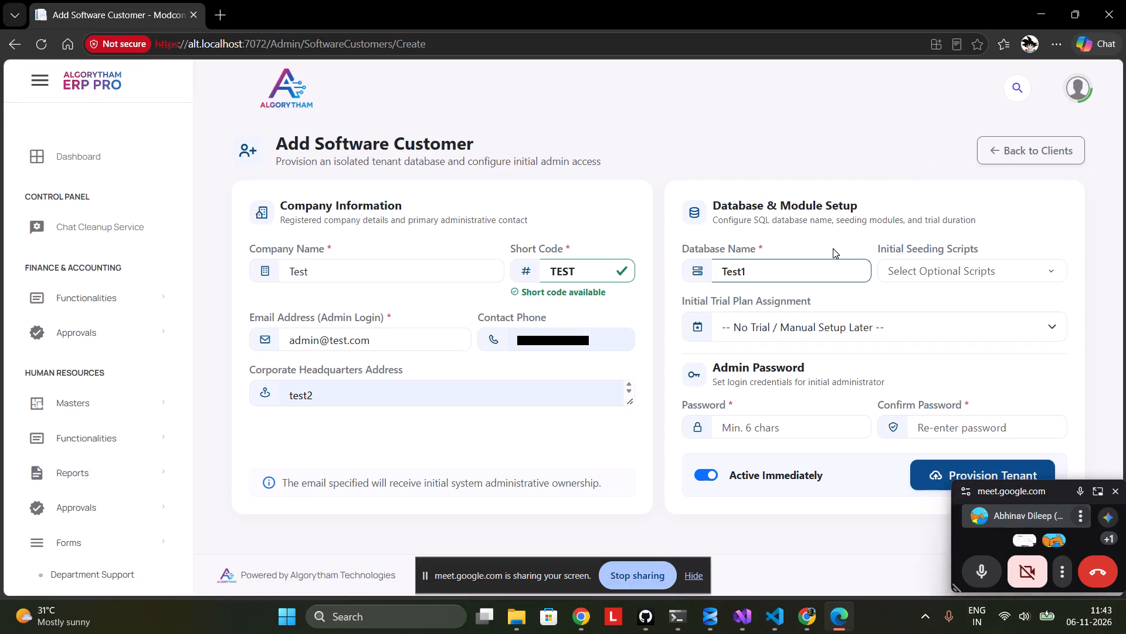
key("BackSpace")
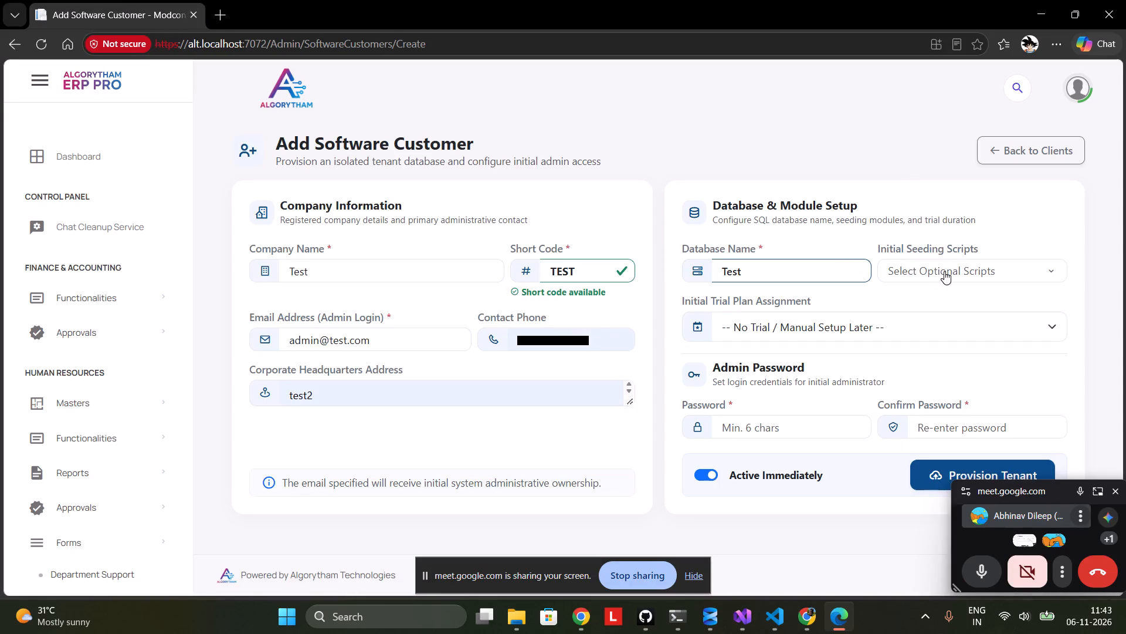
Open the Initial Seeding Scripts choices for the new customer and look through the available module data scripts.
left_click(944, 271)
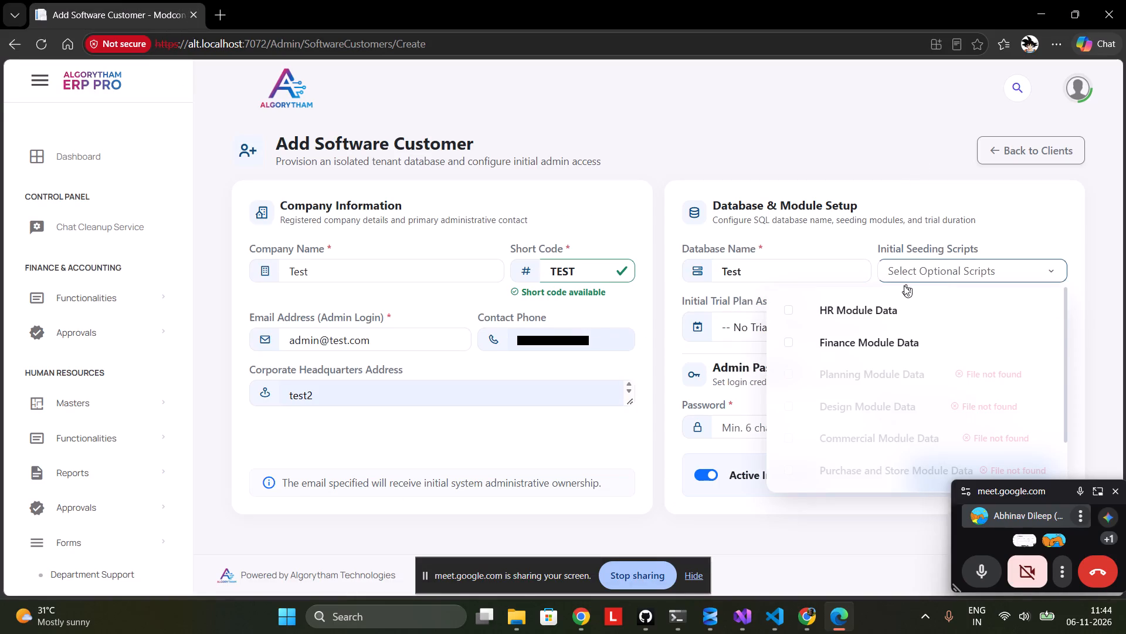
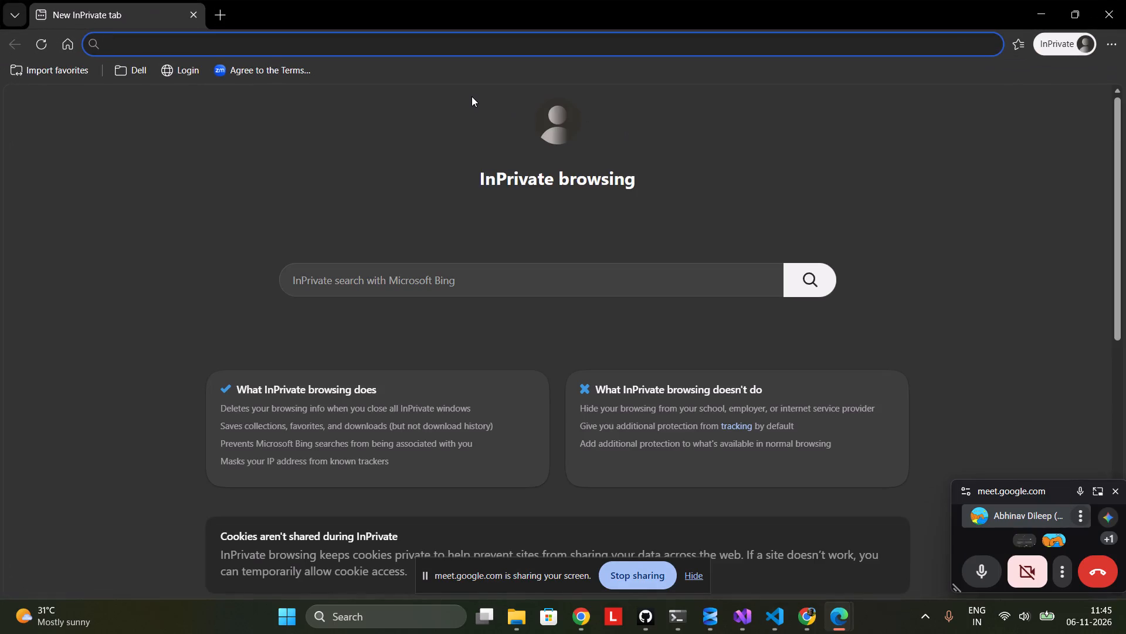
key("ctrl+v")
left_click(164, 47)
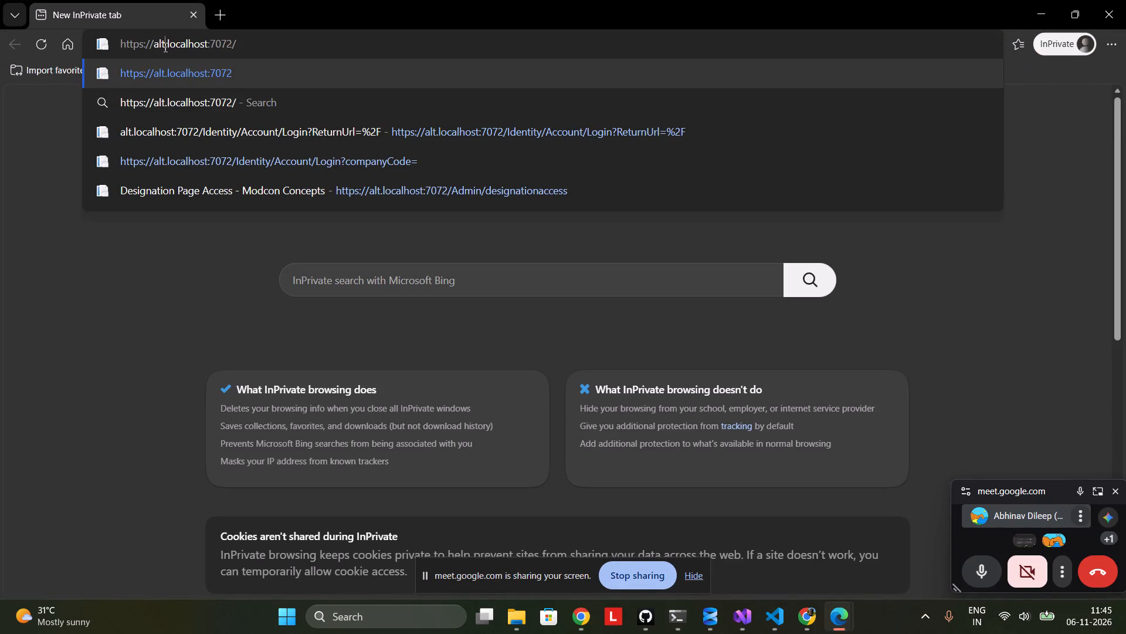
key("BackSpace")
key("BackSpace")
key("BackSpace")
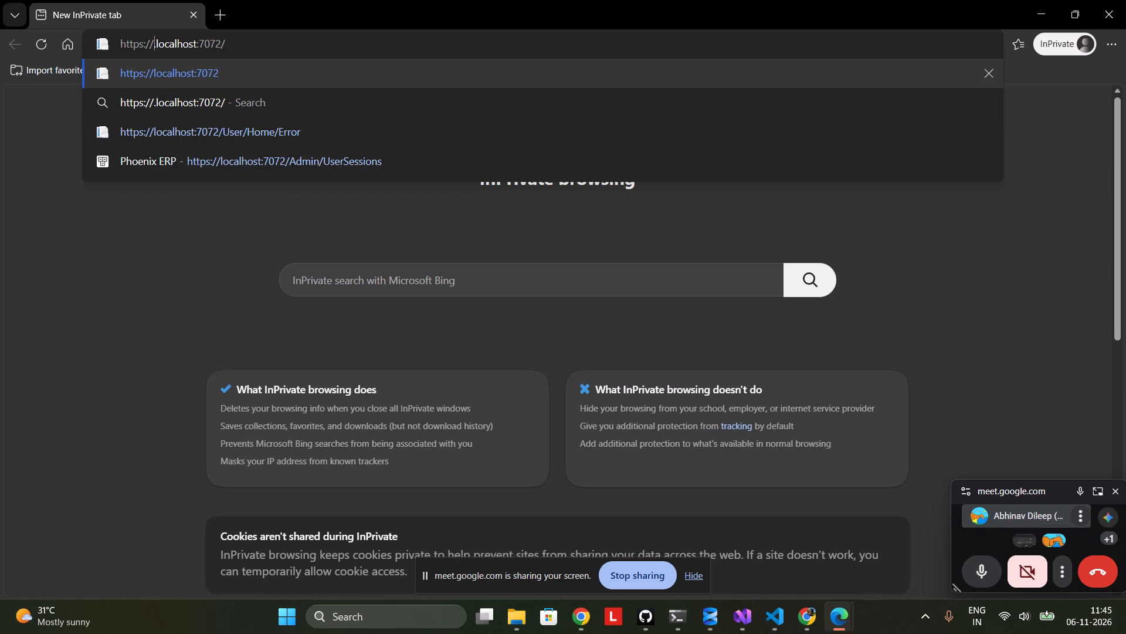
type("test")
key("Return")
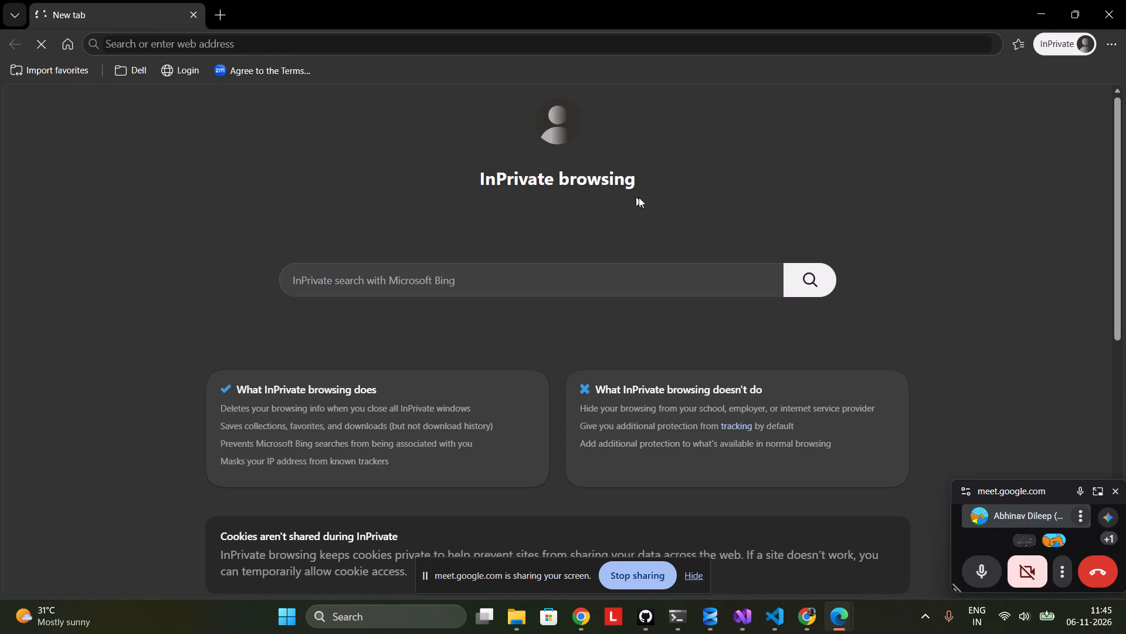
left_click(350, 362)
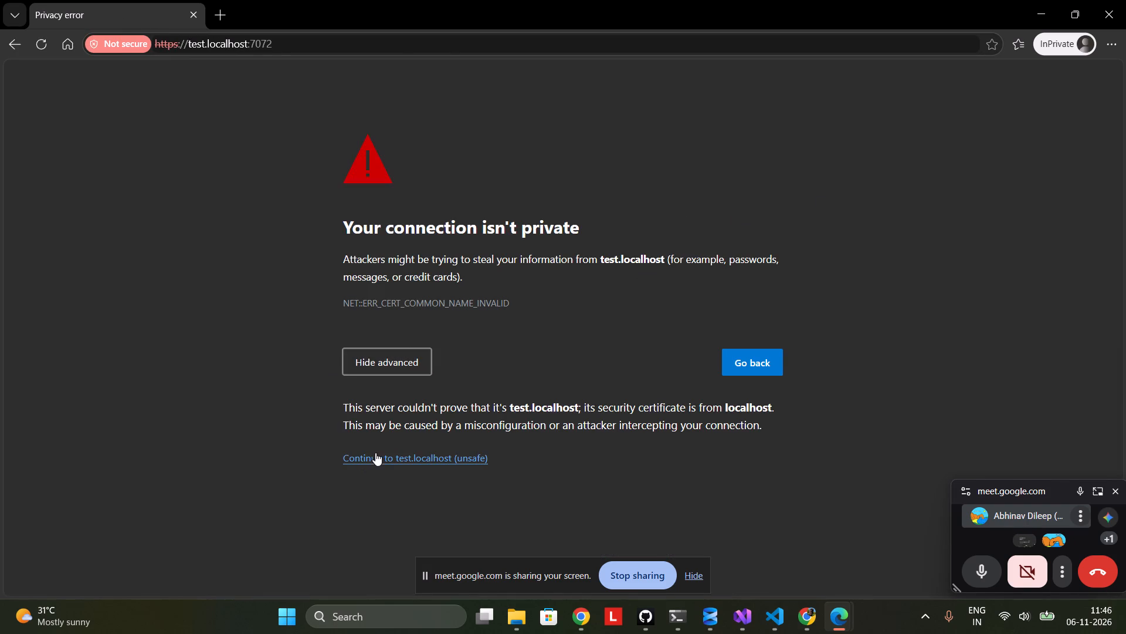
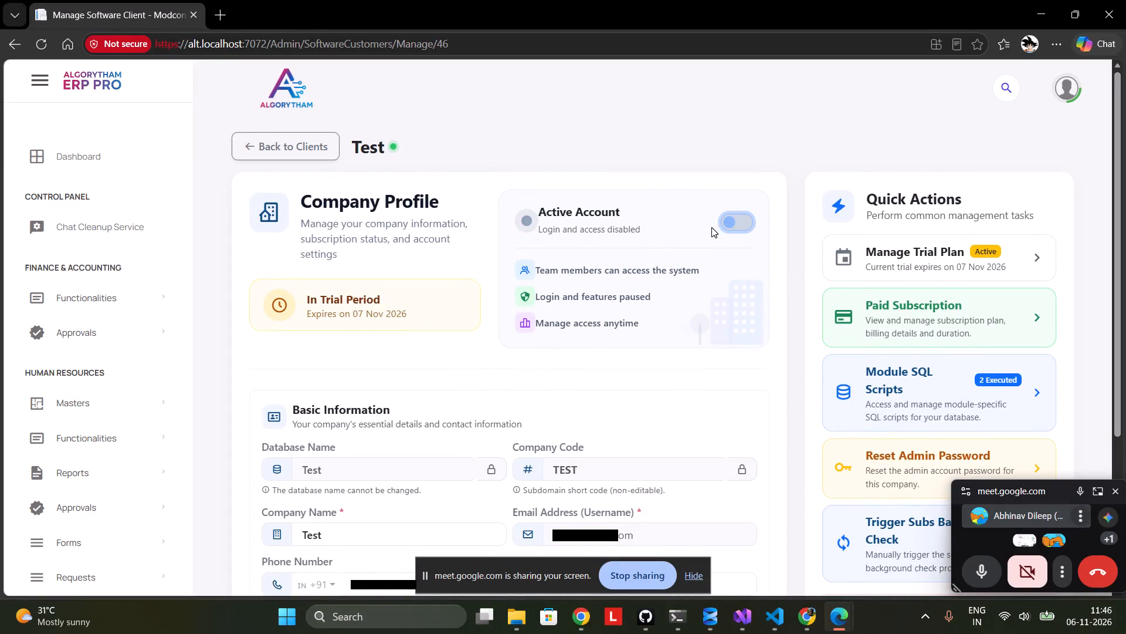
Save the changes made to the Test customer's company profile, with its account access switched off.
scroll(711, 227, "down", 5)
left_click(697, 493)
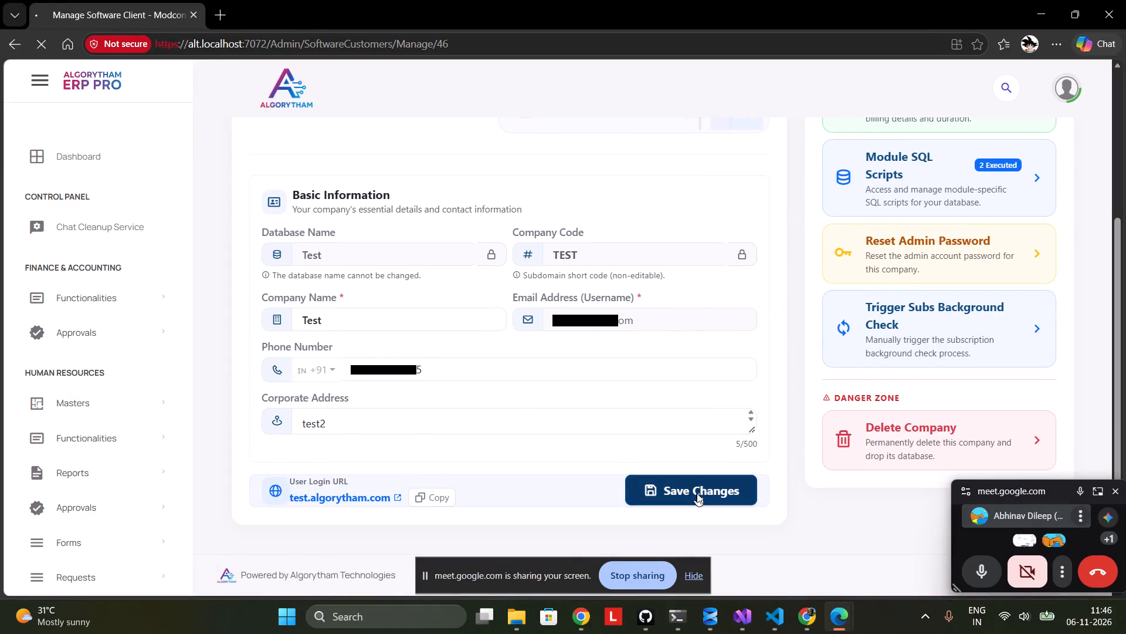
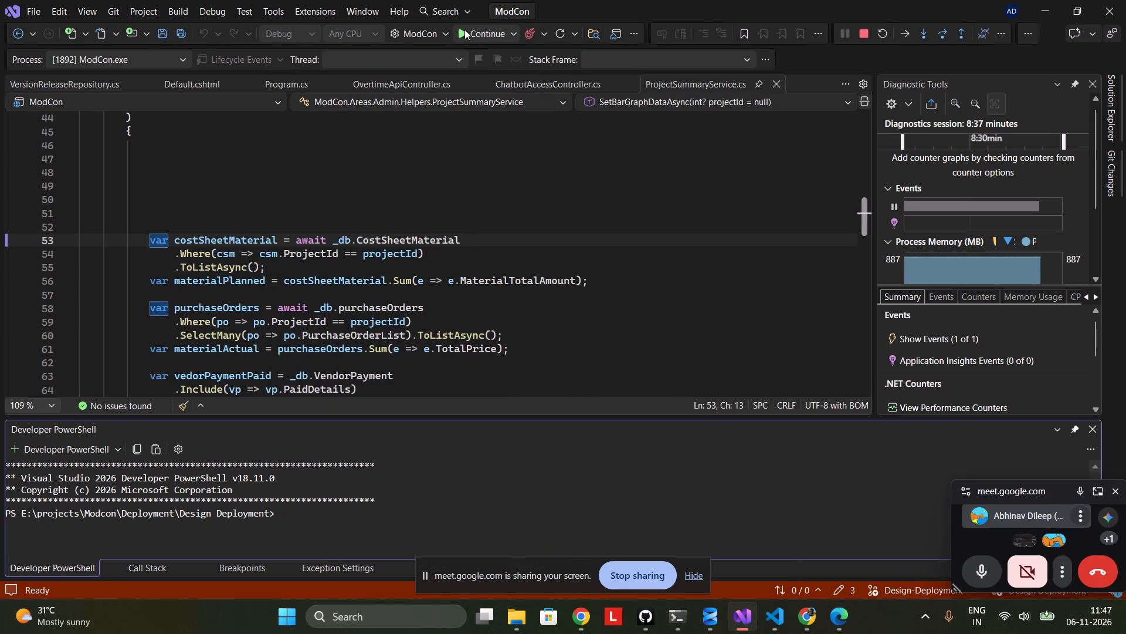
Continue the paused ModCon debug session past the LevelOfApprovals and CostSheetMaterial query exceptions, to let the Test tenant's dashboard load.
left_click(464, 29)
left_click(464, 29)
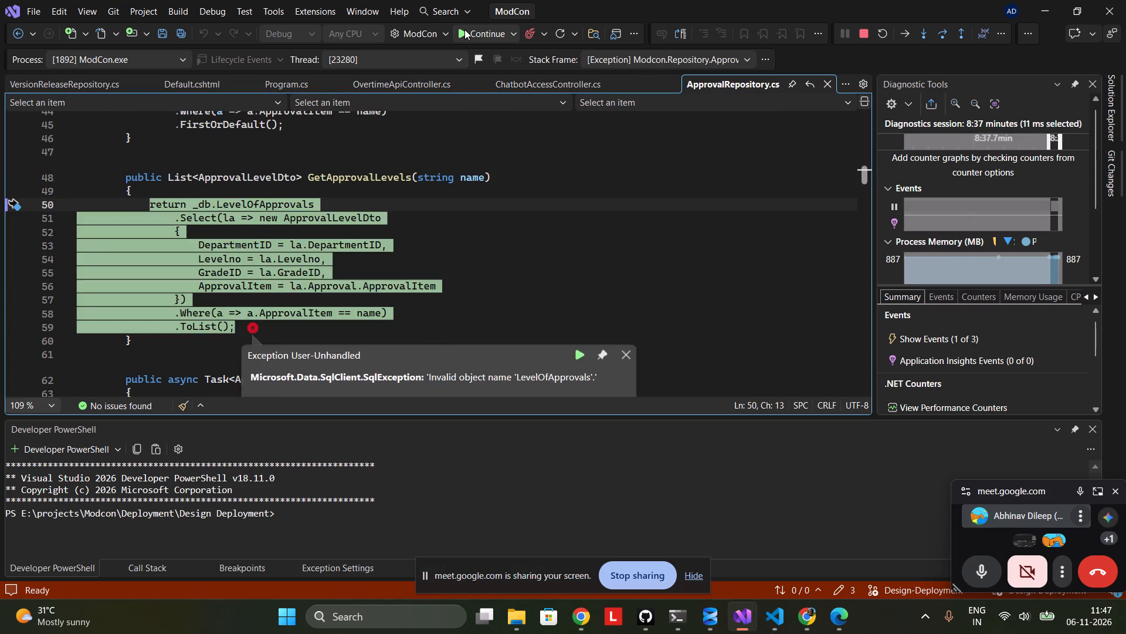
left_click(464, 29)
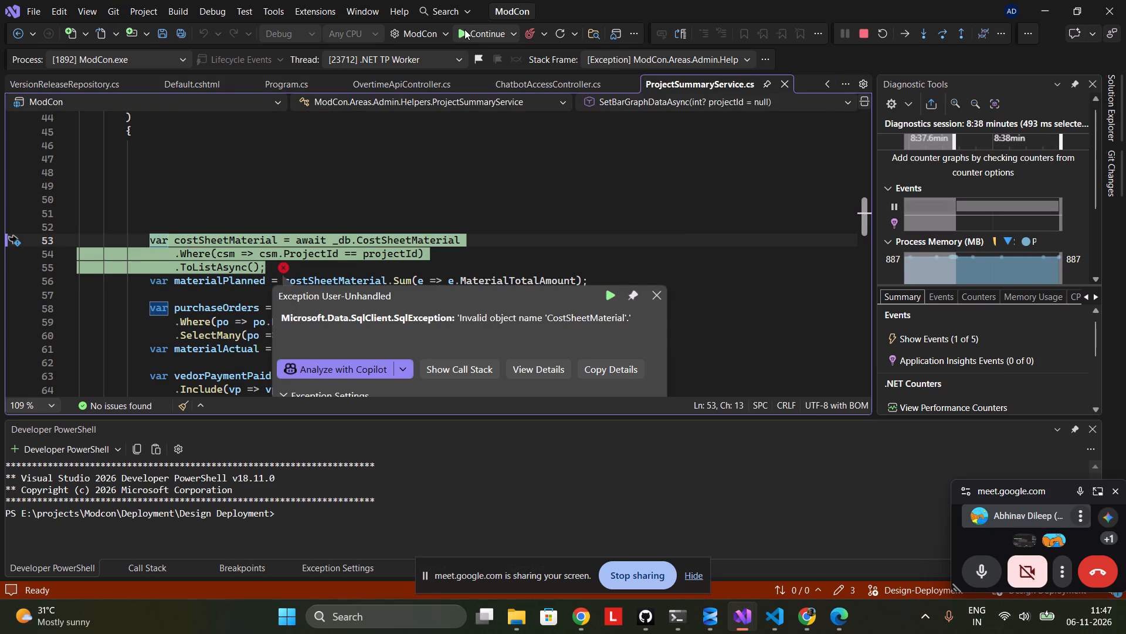
left_click(464, 29)
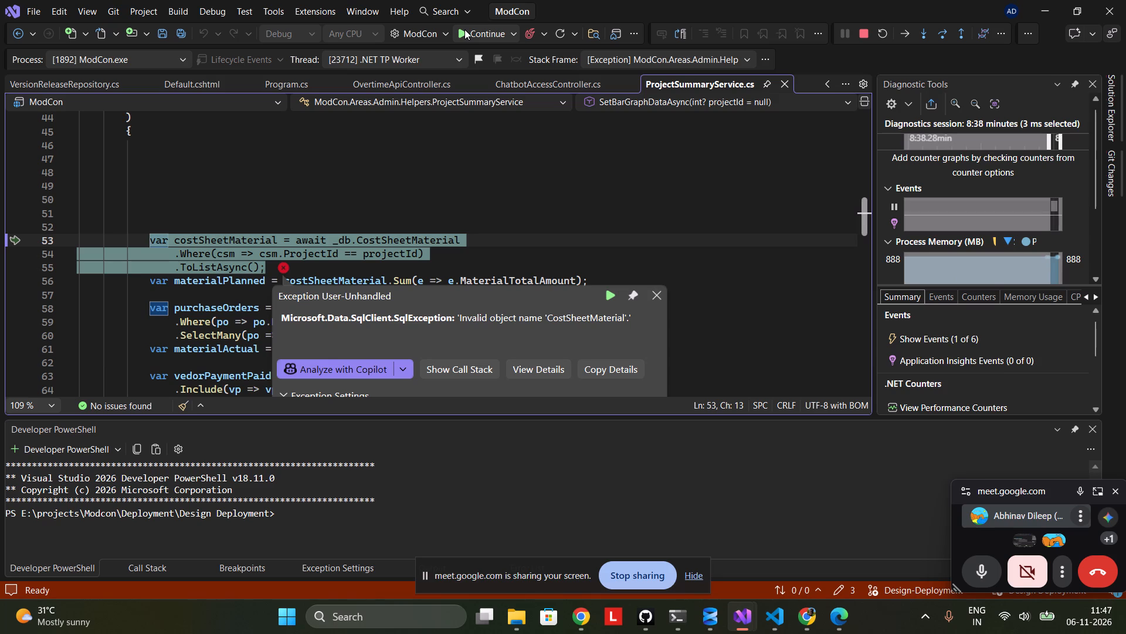
left_click(460, 33)
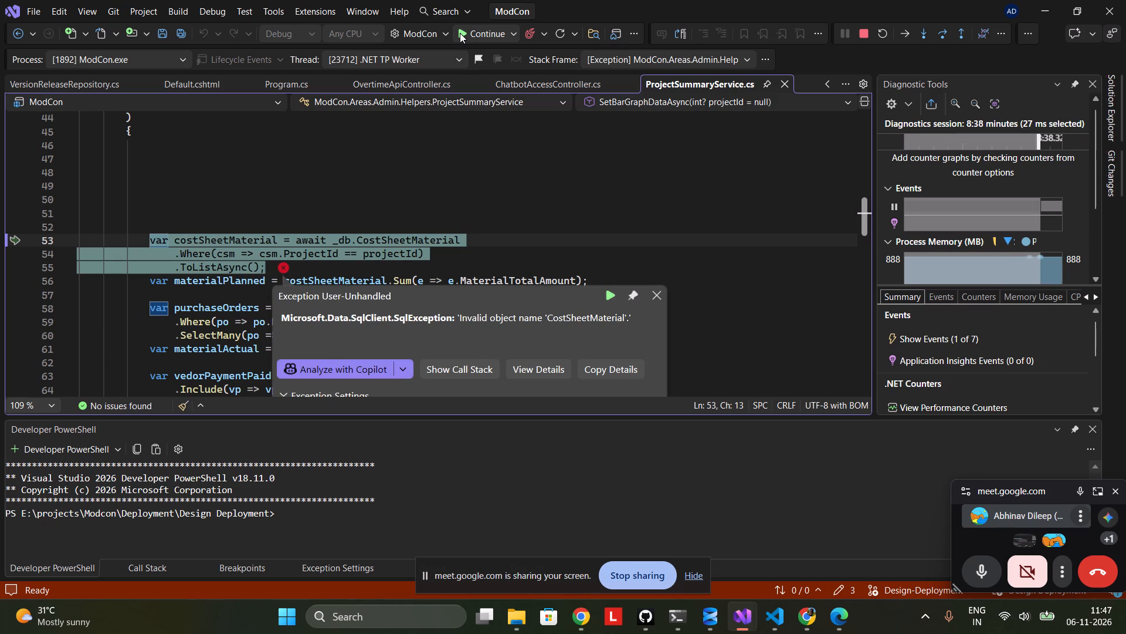
left_click(460, 33)
left_click(460, 33)
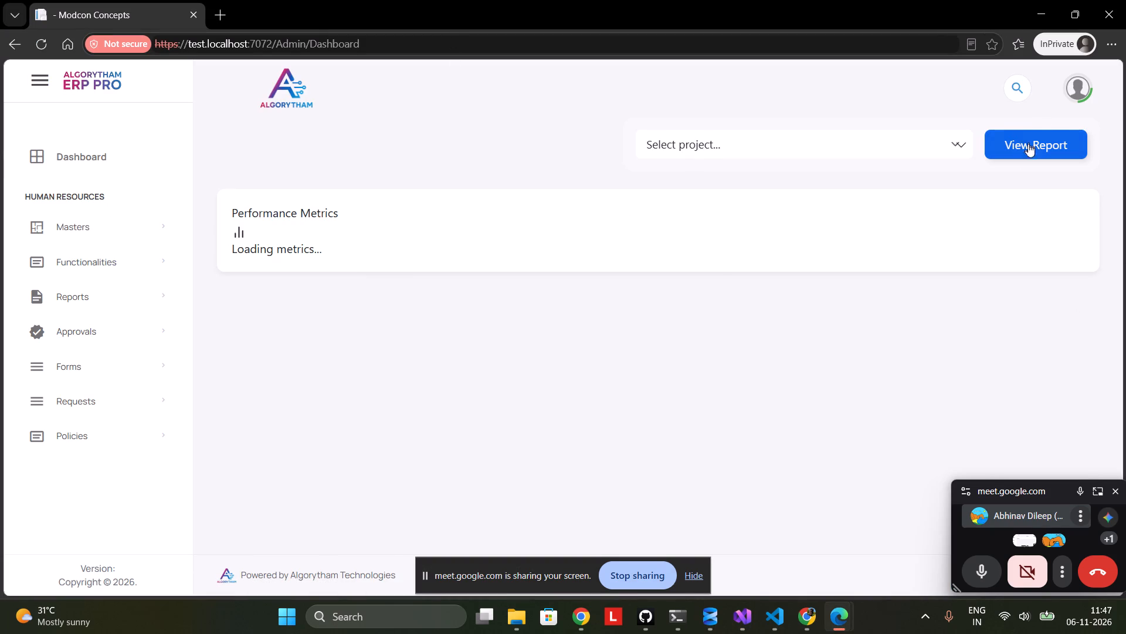
Switch to Visual Studio and continue the ModCon debug session past the CostSheetMaterial and LevelOfApprovals query exceptions, to let the tenant dashboard load.
key("alt+Tab")
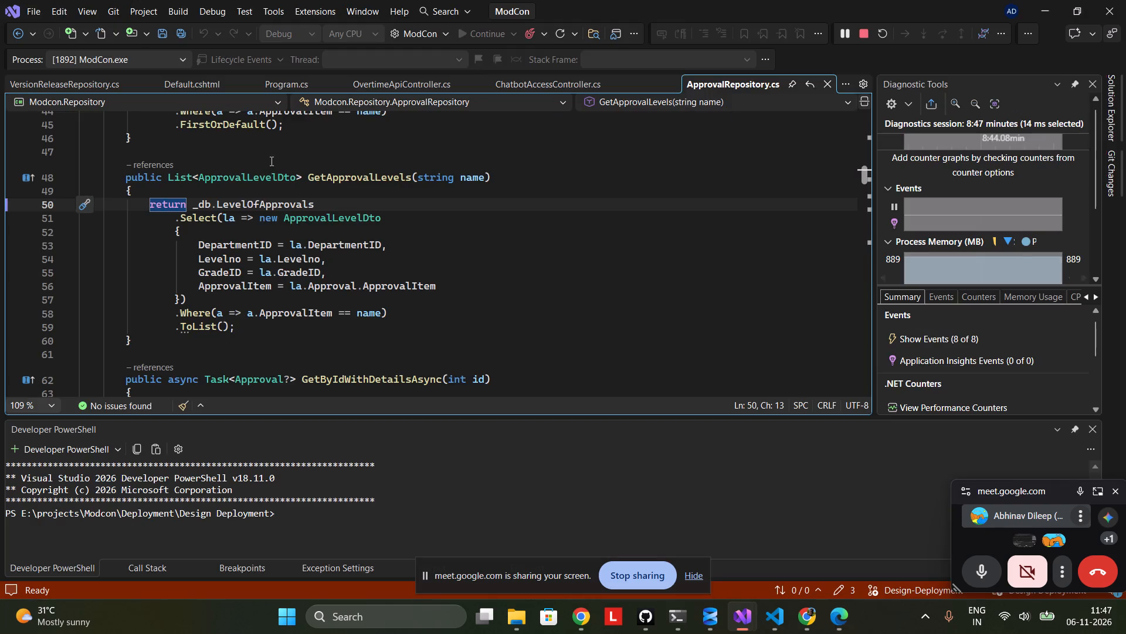
key("alt+Tab")
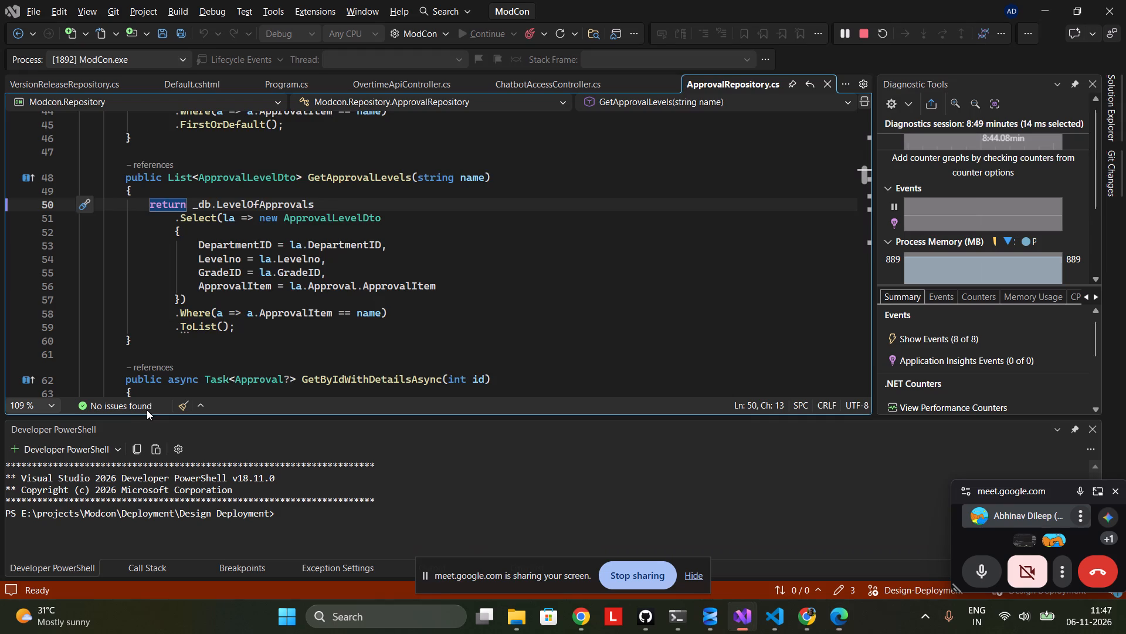
left_click(460, 27)
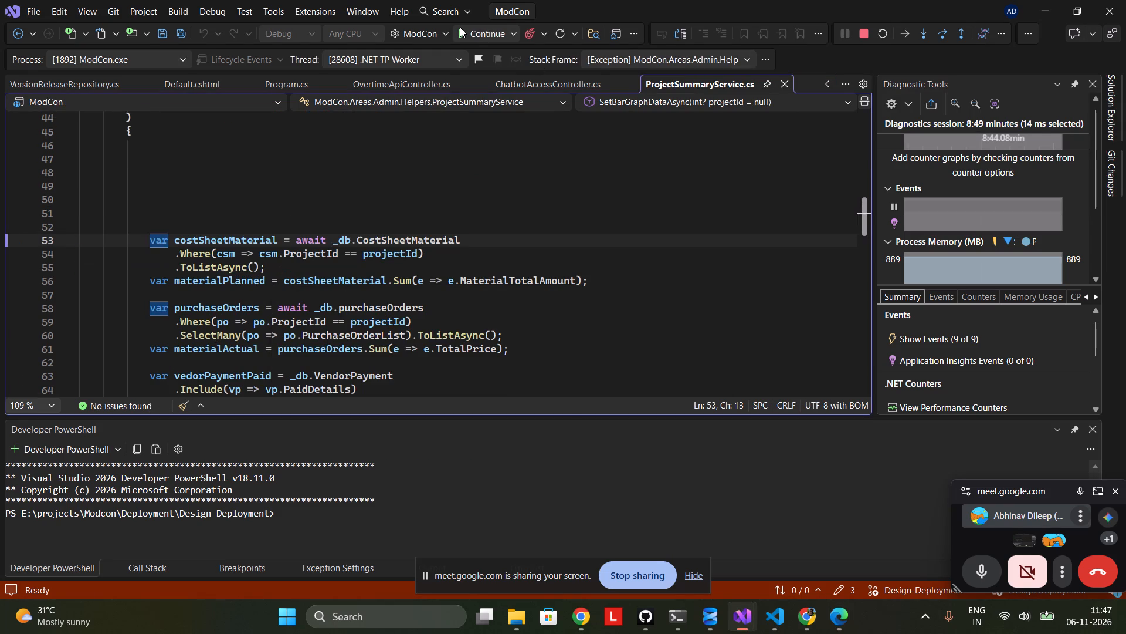
left_click(460, 27)
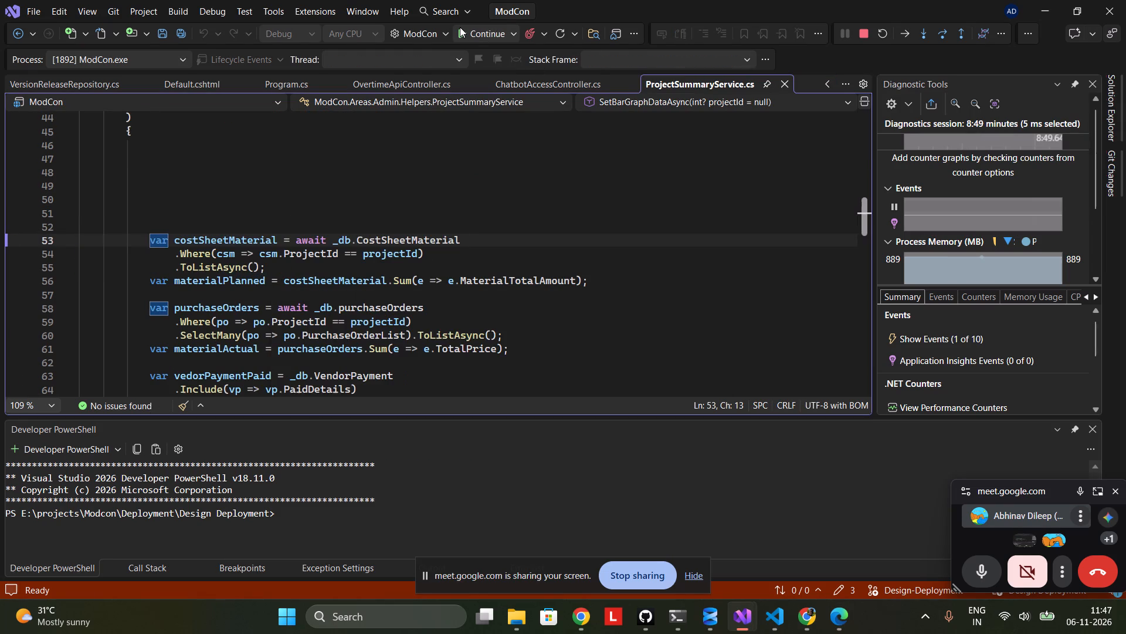
left_click_drag(460, 27, 469, 41)
left_click(464, 34)
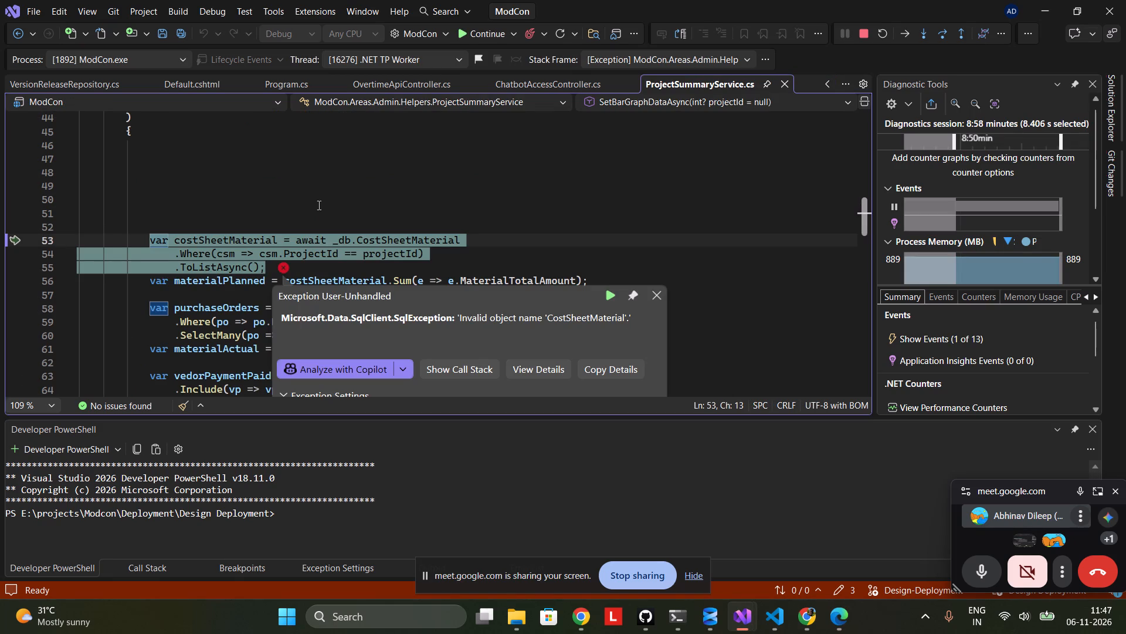
left_click(461, 34)
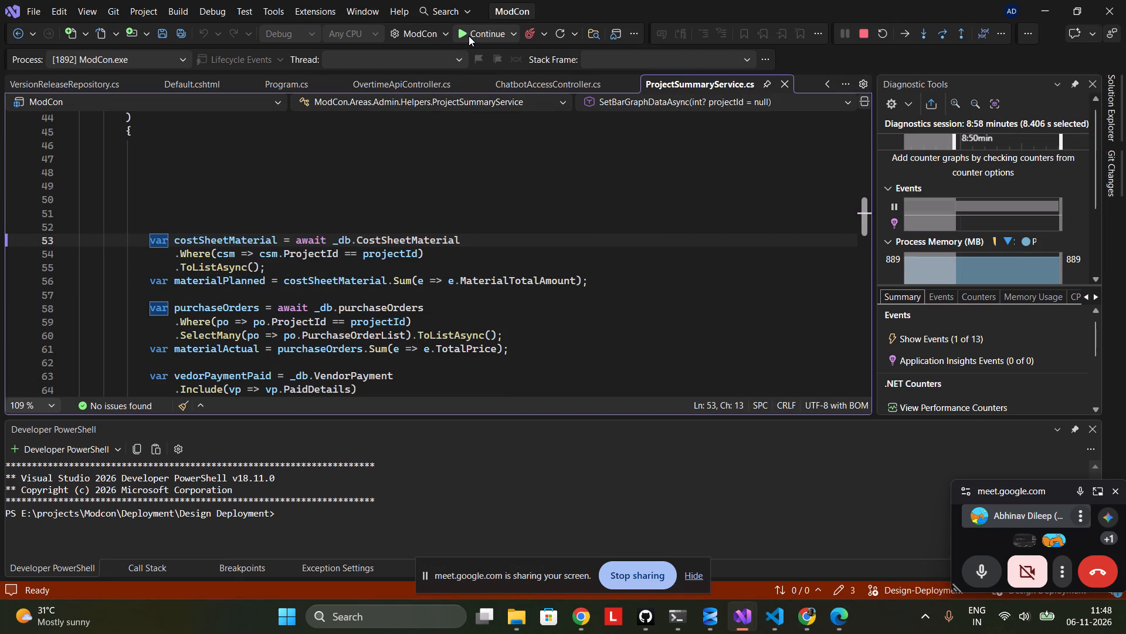
left_click(466, 36)
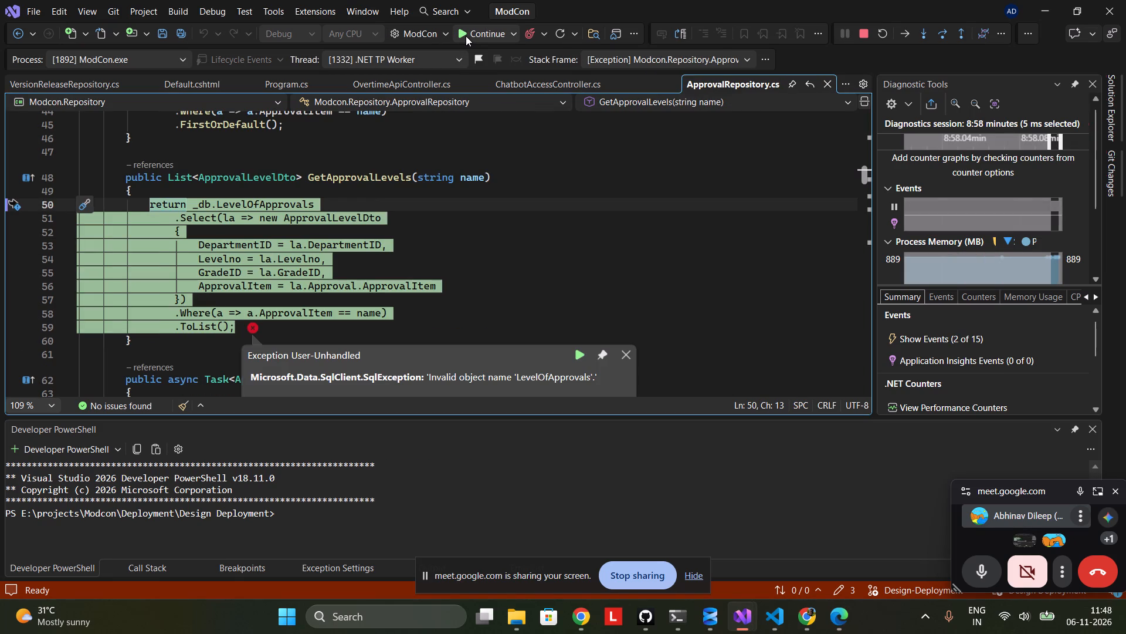
left_click(459, 44)
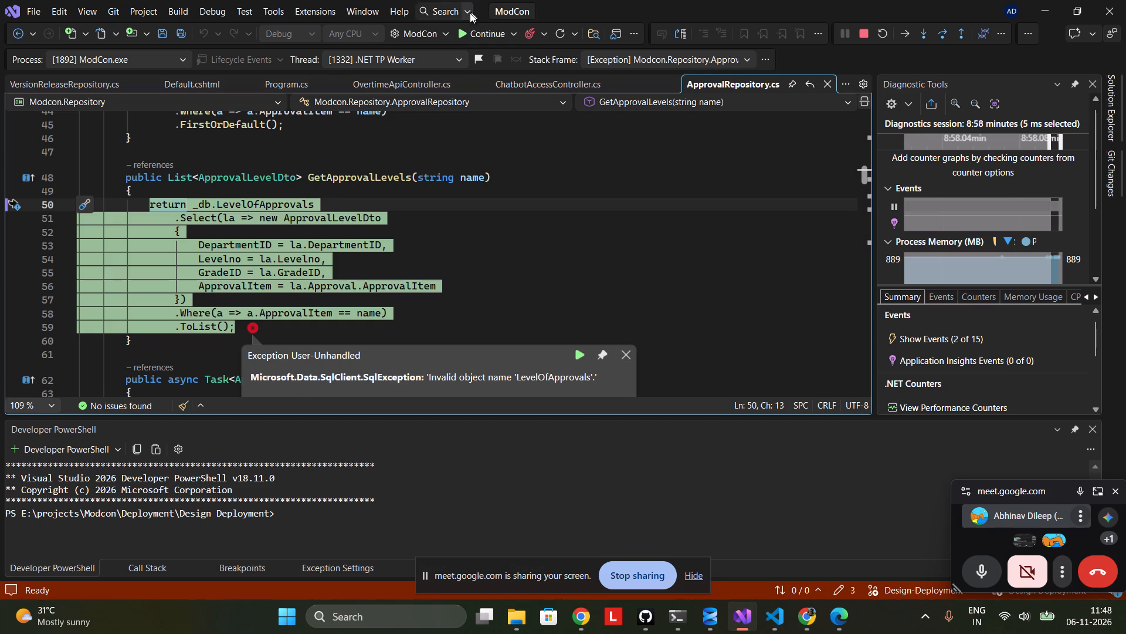
left_click(457, 29)
left_click(465, 35)
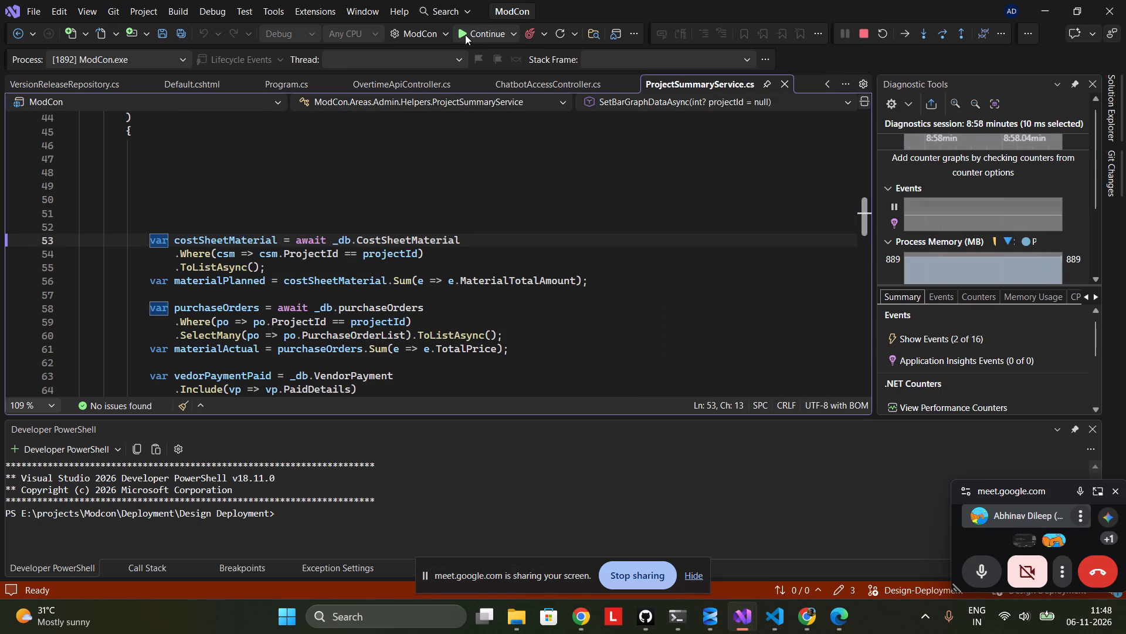
left_click(463, 29)
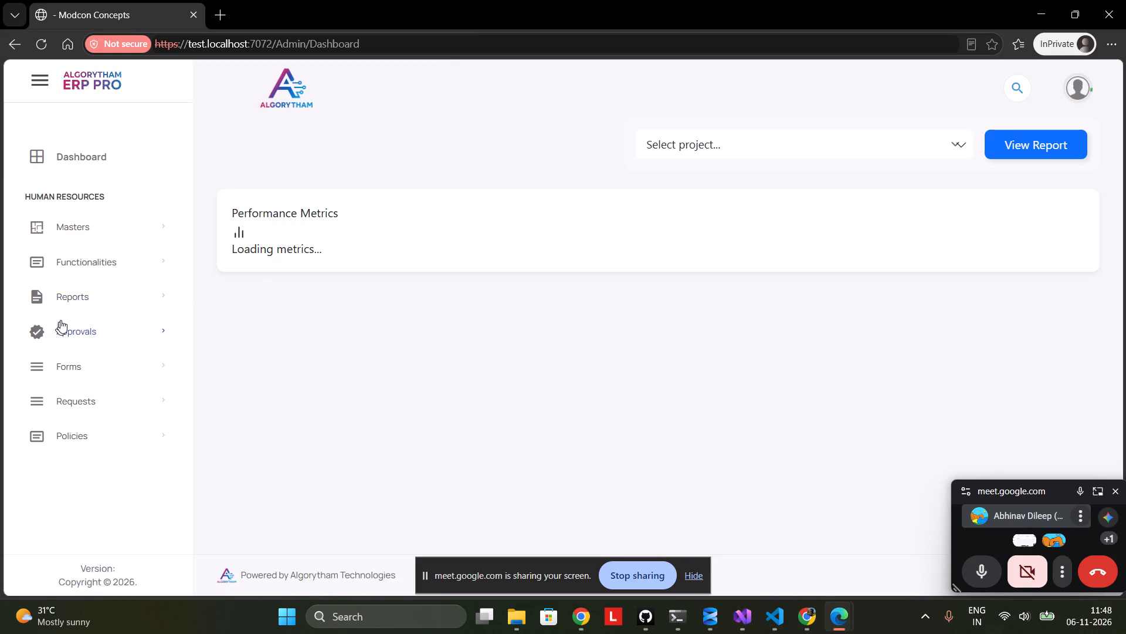
key("alt+Tab")
Switch to the Test customer's management page in Edge, toggle its account access, and save the company profile changes.
key("alt+Tab")
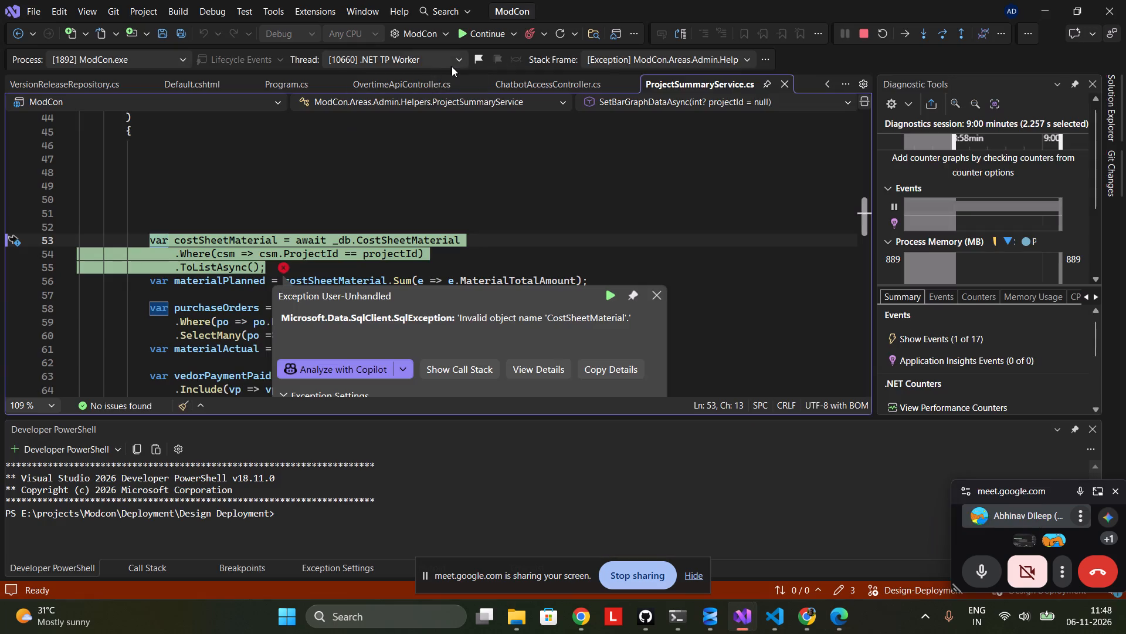
key("alt+Tab")
key("alt+Tab")
scroll(727, 170, "up", 1)
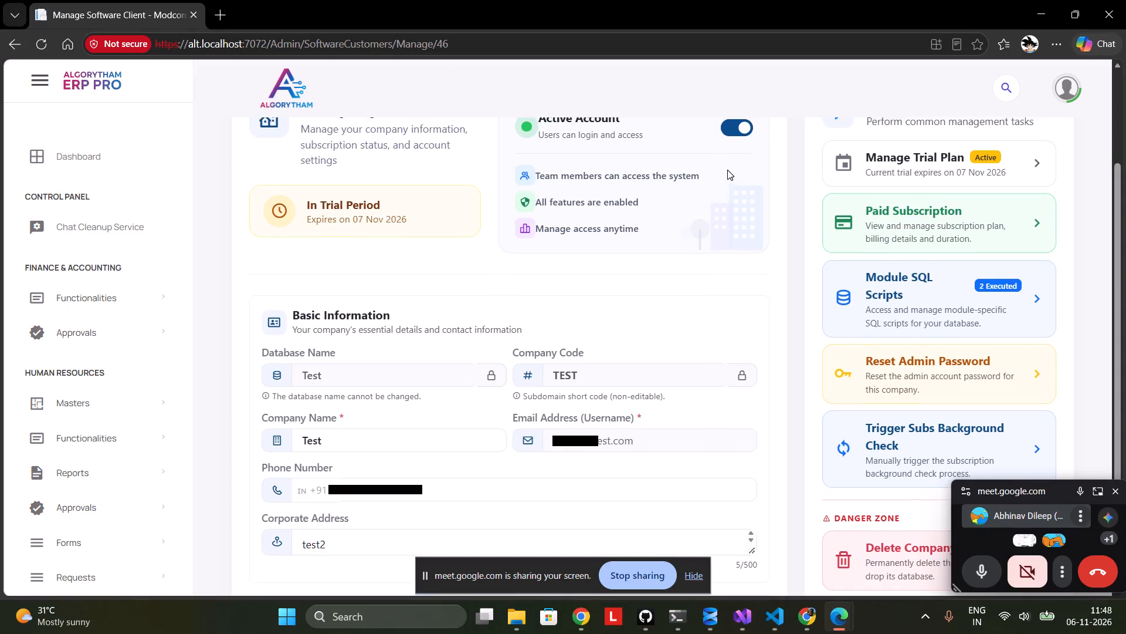
scroll(727, 170, "up", 1)
left_click(715, 264)
left_click(727, 267)
scroll(701, 264, "down", 5)
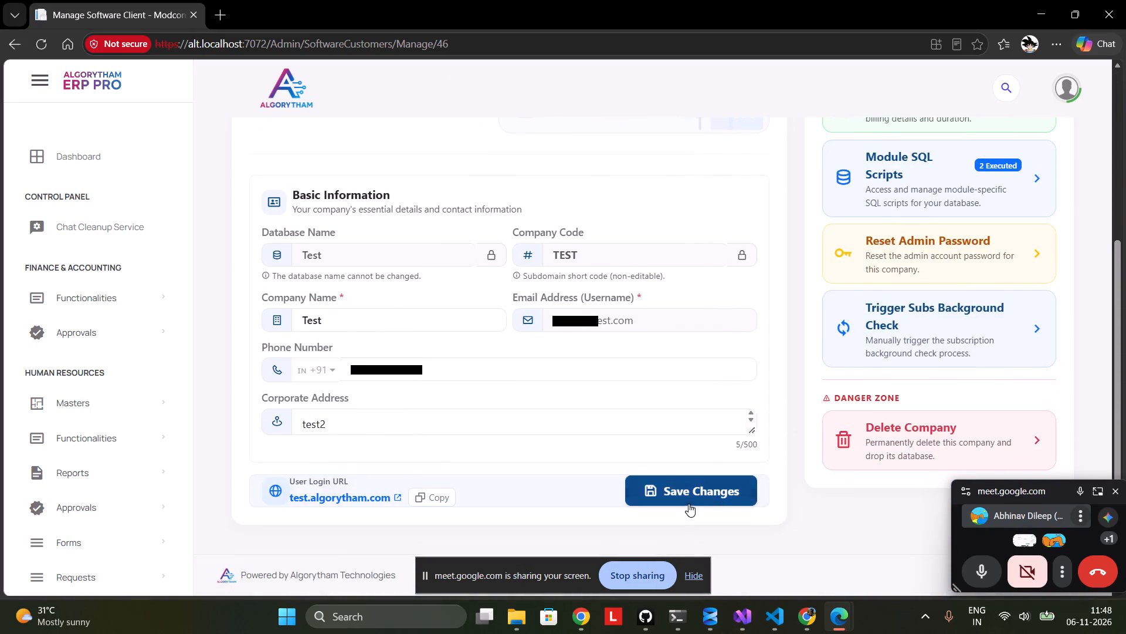
left_click(693, 490)
Return to Visual Studio and resume the ModCon debug session through the repeated CostSheetMaterial and LevelOfApprovals query exceptions.
key("alt+Tab")
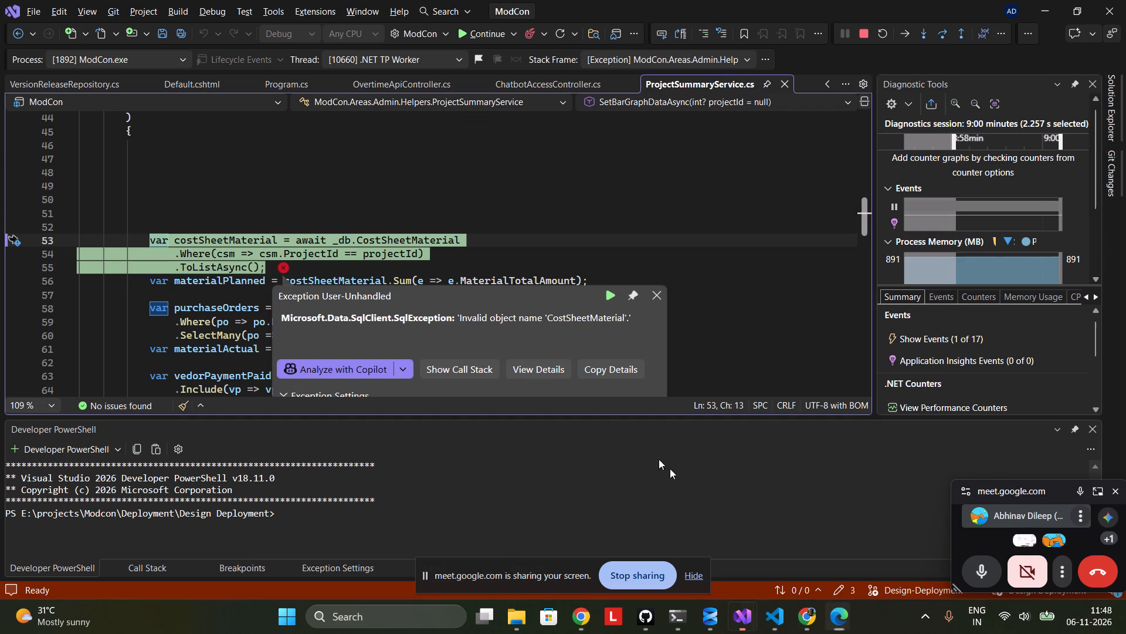
left_click(455, 32)
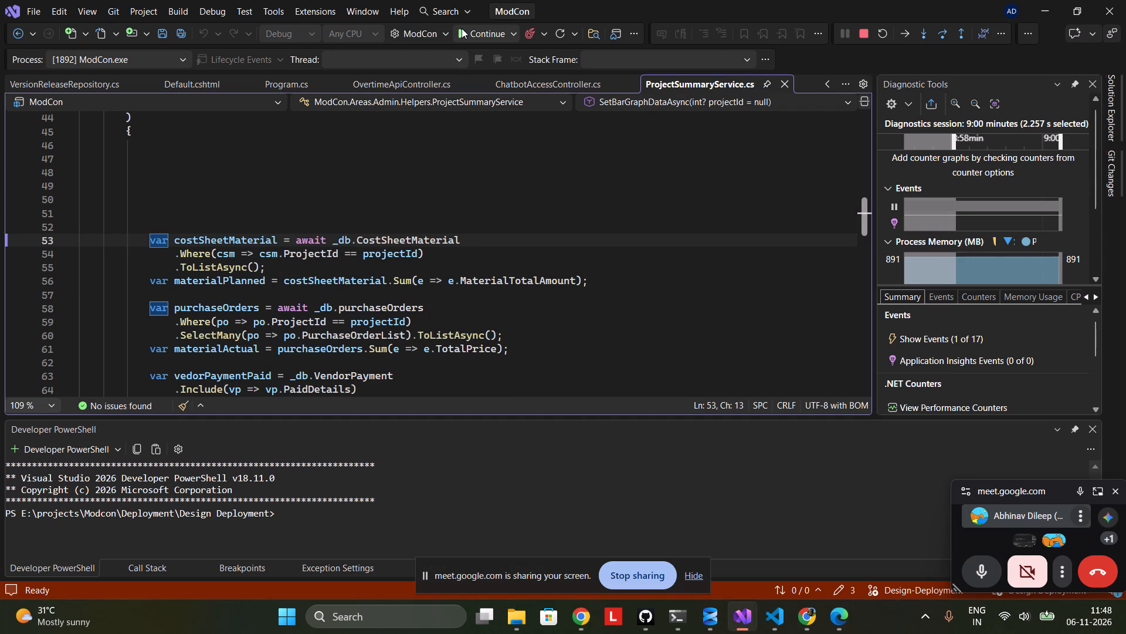
left_click(462, 28)
left_click(462, 28)
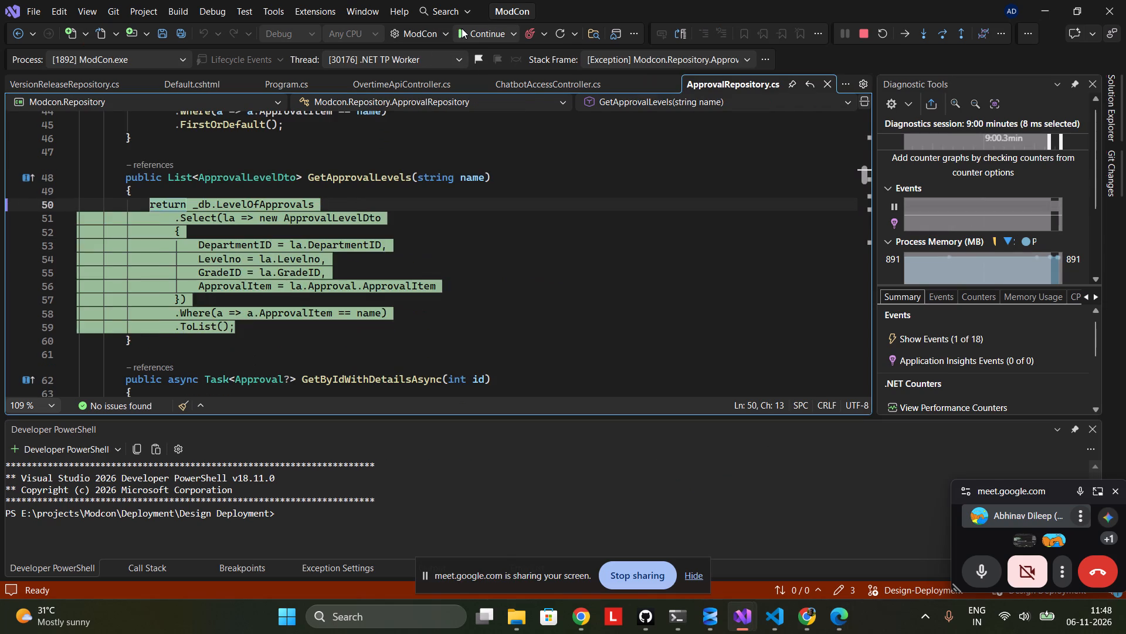
left_click(462, 28)
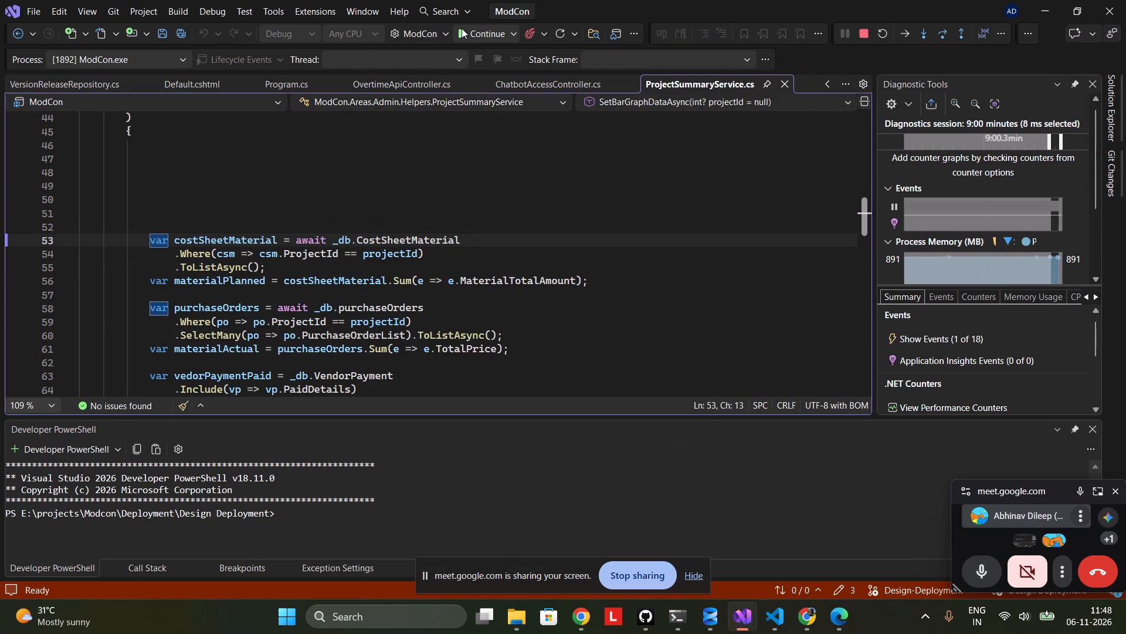
scroll(534, 278, "down", 4)
scroll(534, 278, "up", 4)
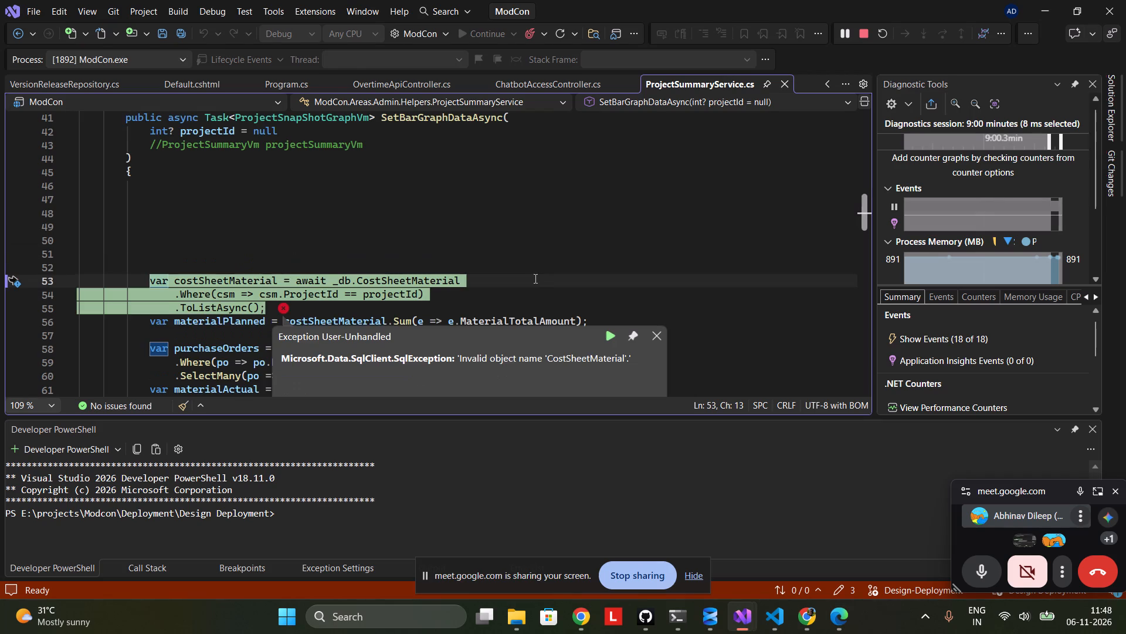
left_click(460, 34)
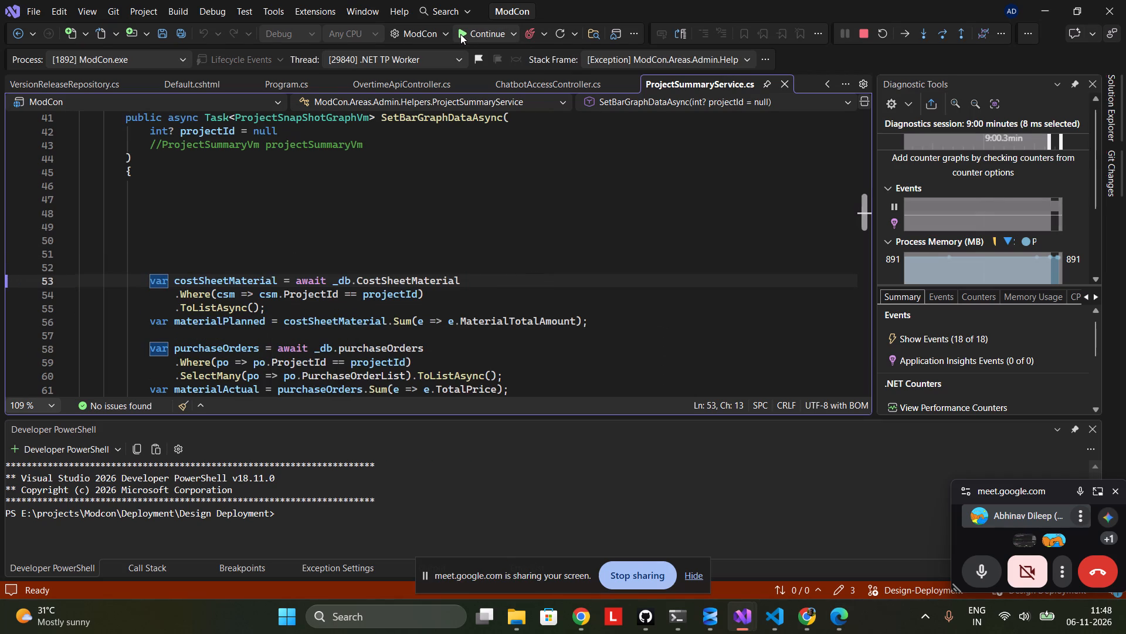
left_click(463, 33)
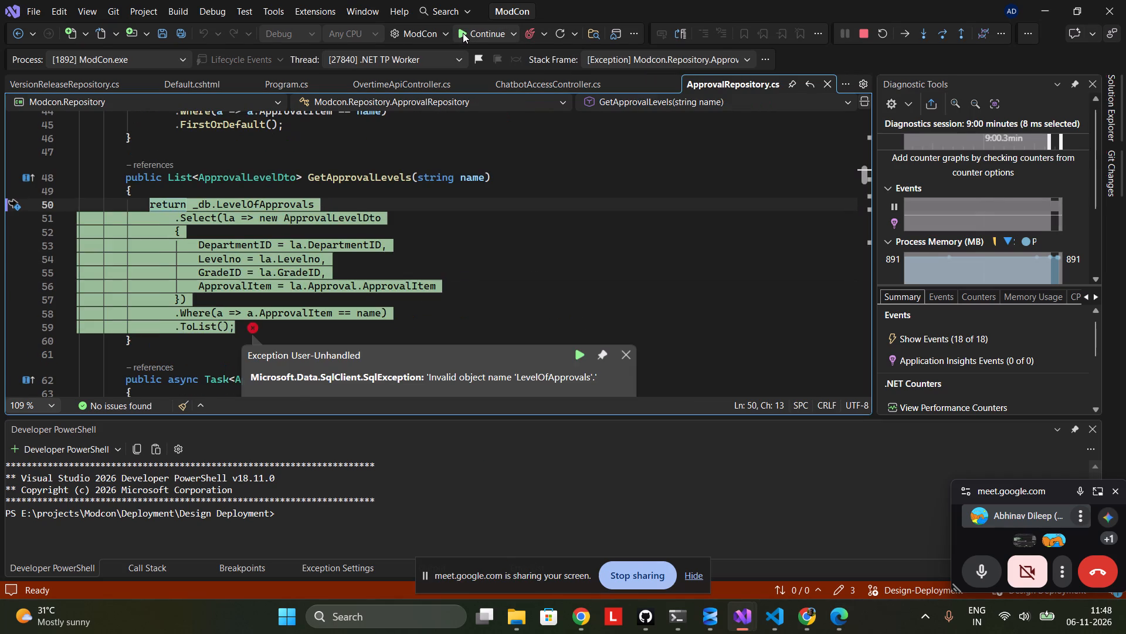
left_click(463, 33)
left_click(463, 33)
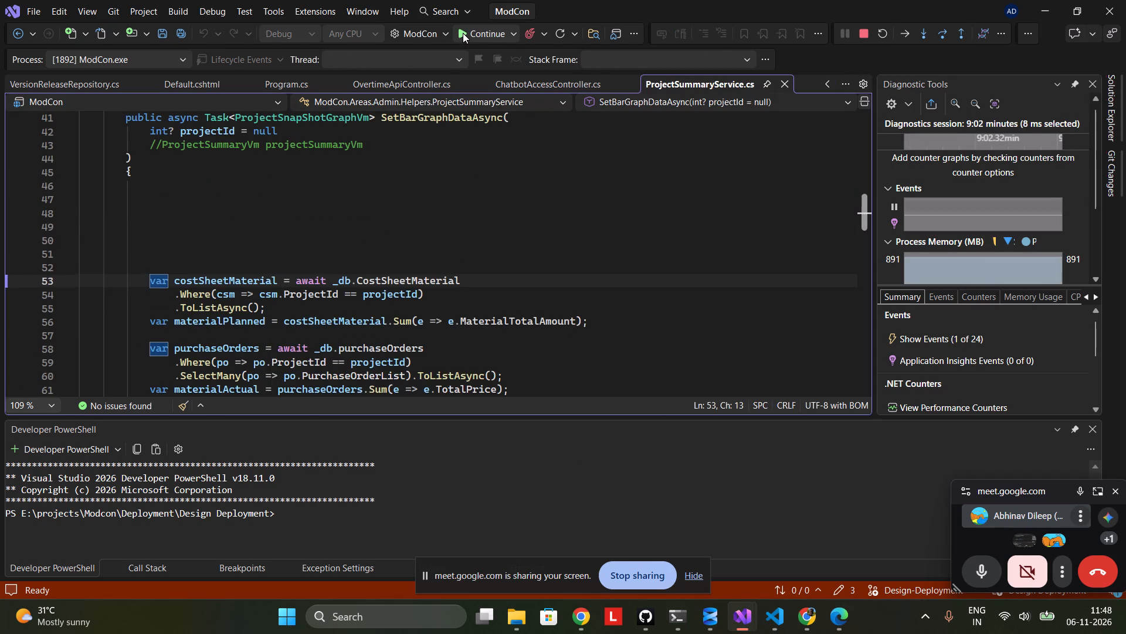
Switch to Edge to check the Test customer's management page, and return to Visual Studio.
key("alt+Tab")
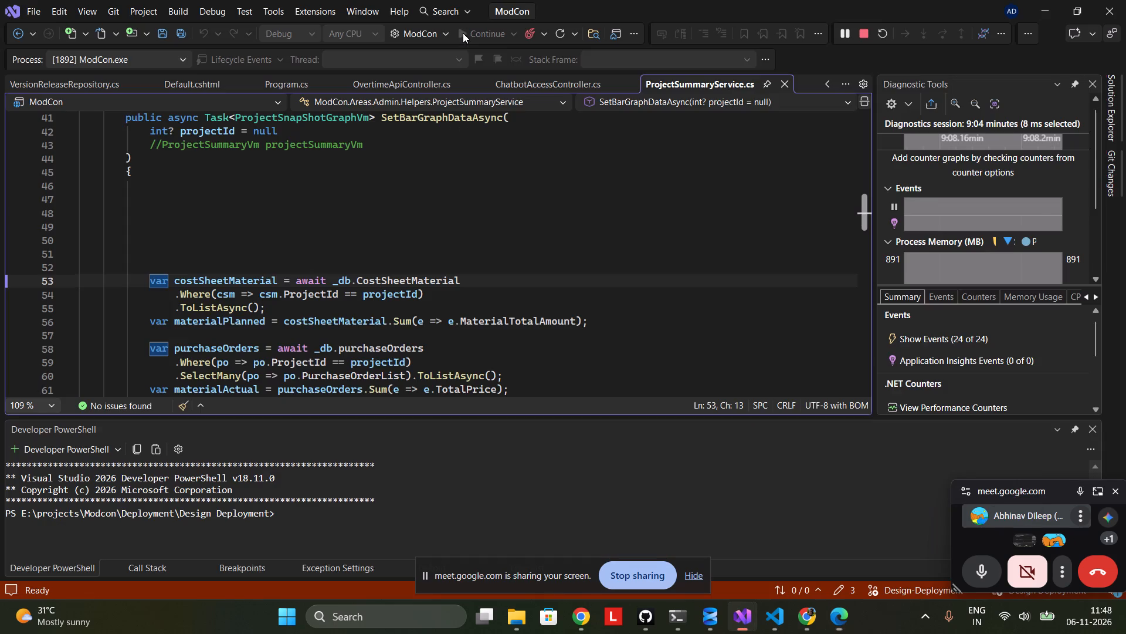
key("alt+Tab")
key("alt+Tab")
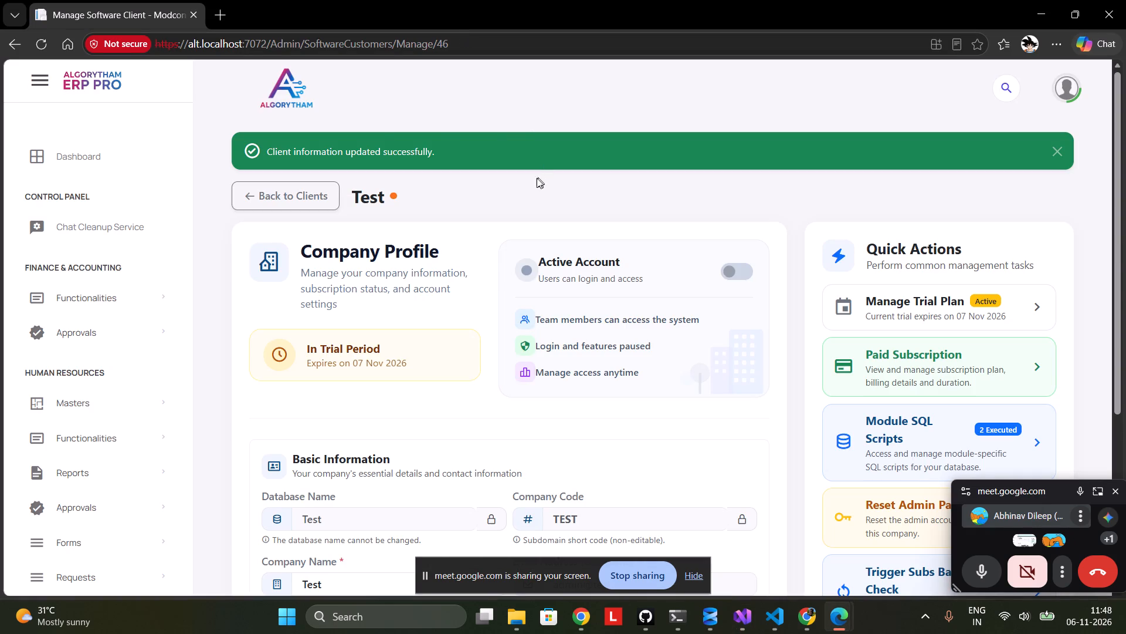
key("alt+Tab")
key("alt+Tab")
key("alt+Tab")
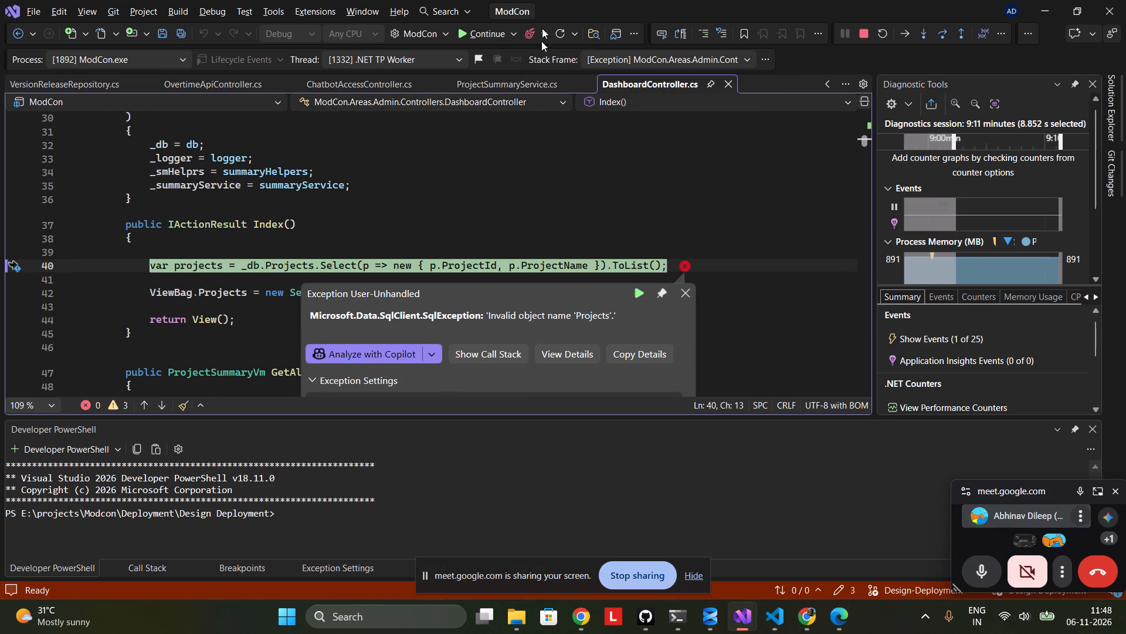
Continue the debug session past the Projects query exception in DashboardController's Index action.
left_click(464, 32)
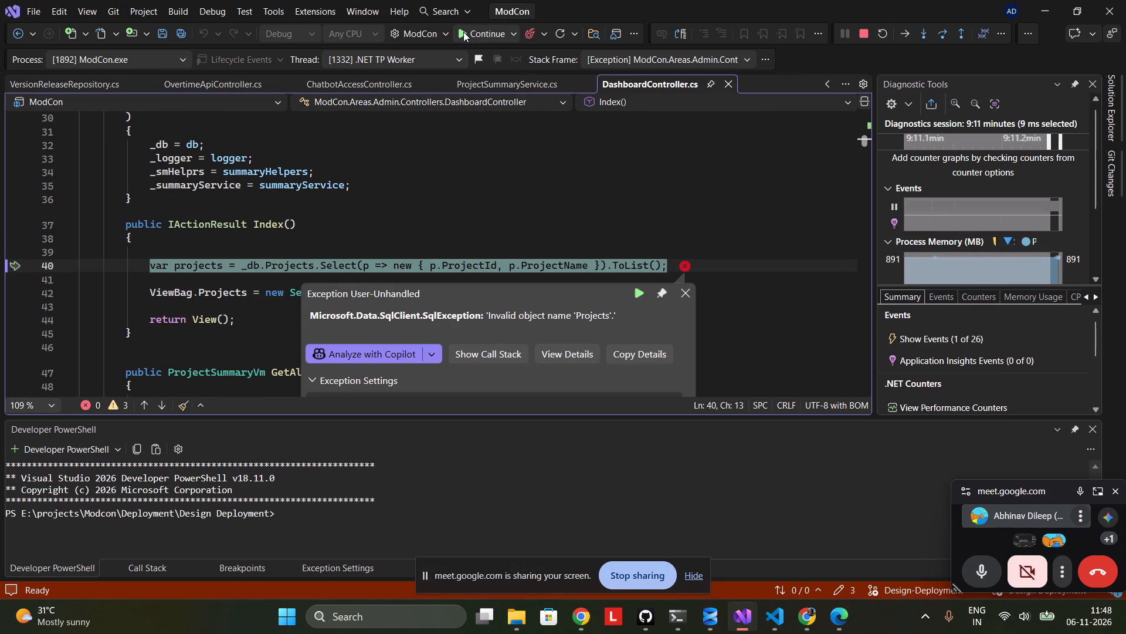
left_click(463, 32)
left_click(463, 32)
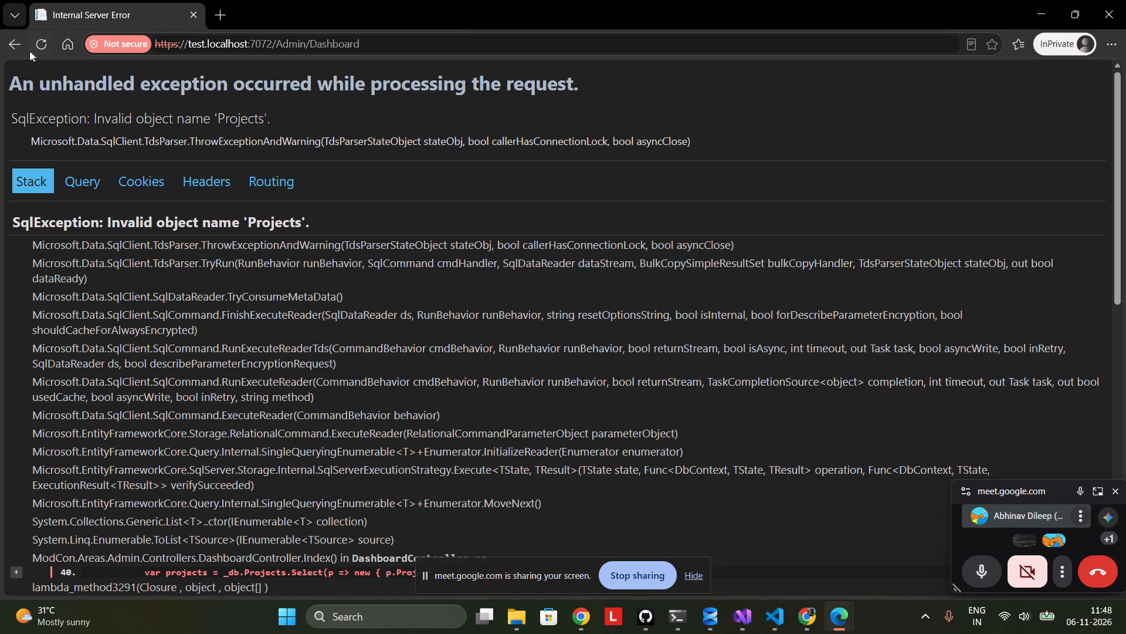
Go back one page in the Test tenant's InPrivate window and continue the debugger past the Projects query exception.
left_click(7, 39)
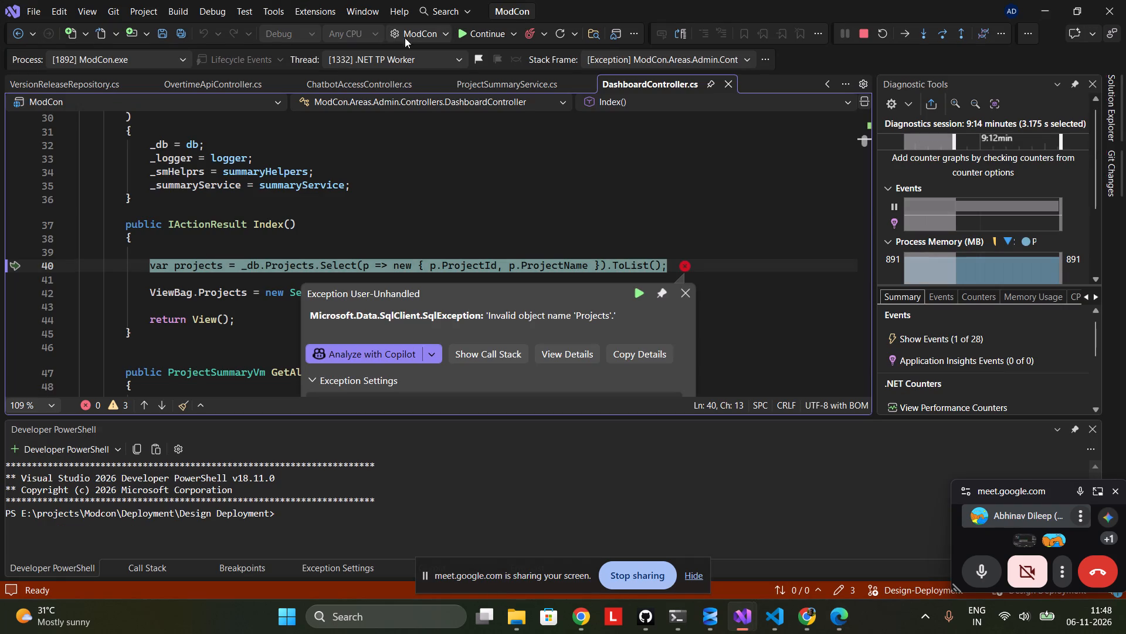
left_click(463, 28)
left_click(460, 28)
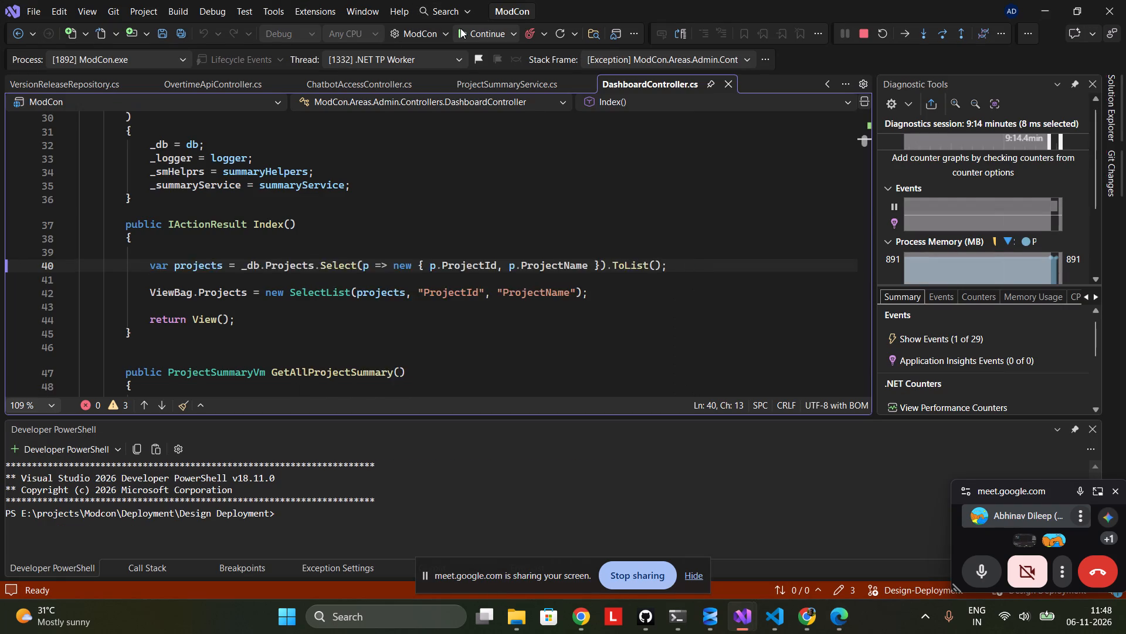
left_click(460, 28)
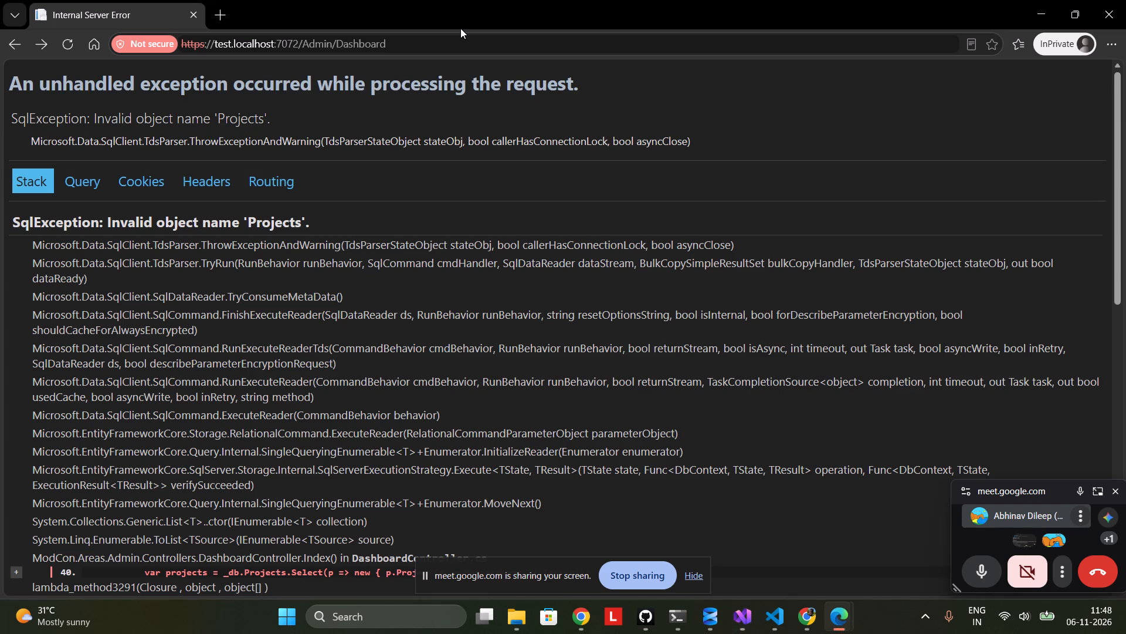
Switch back to the Test tenant's InPrivate window, go back one page, and close the window.
key("alt+Tab")
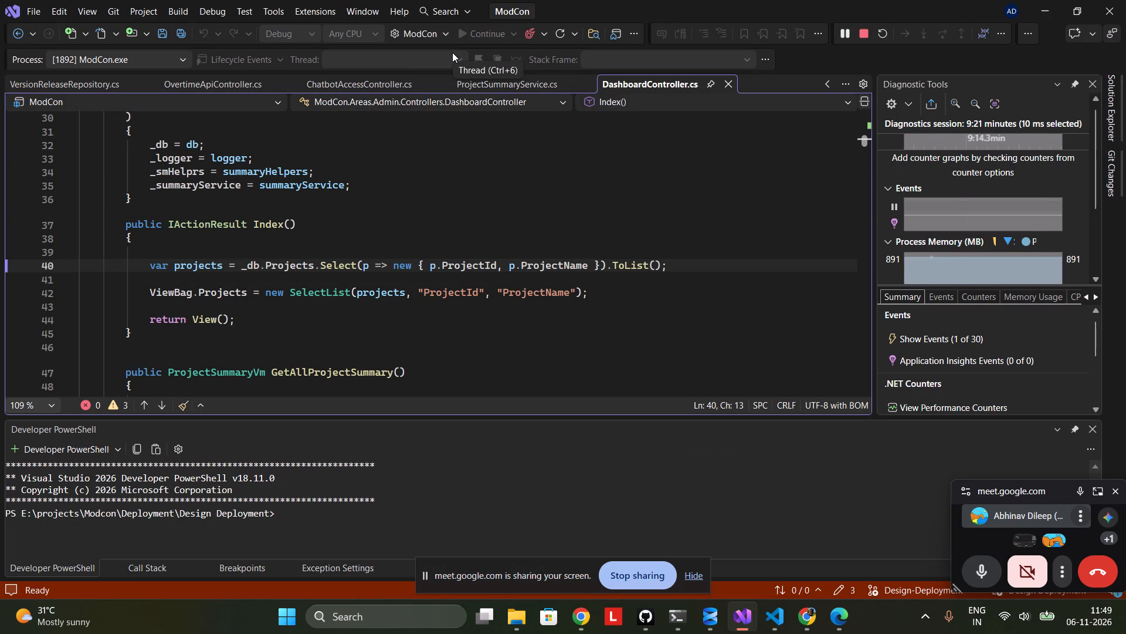
key("alt+Tab")
key("alt+Tab")
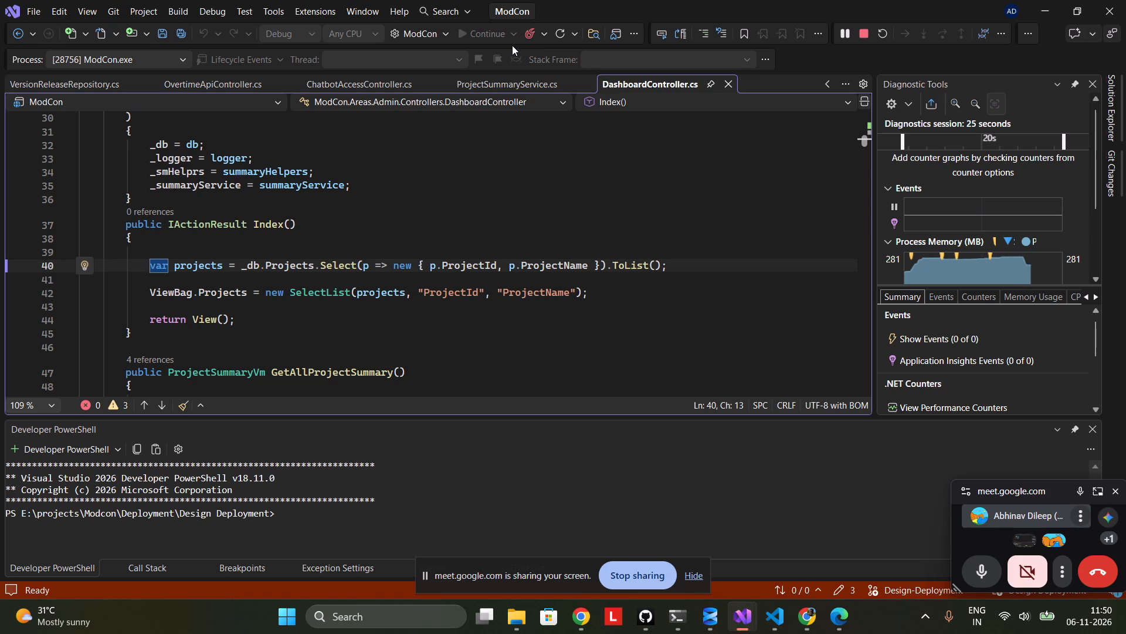
key("alt+Tab")
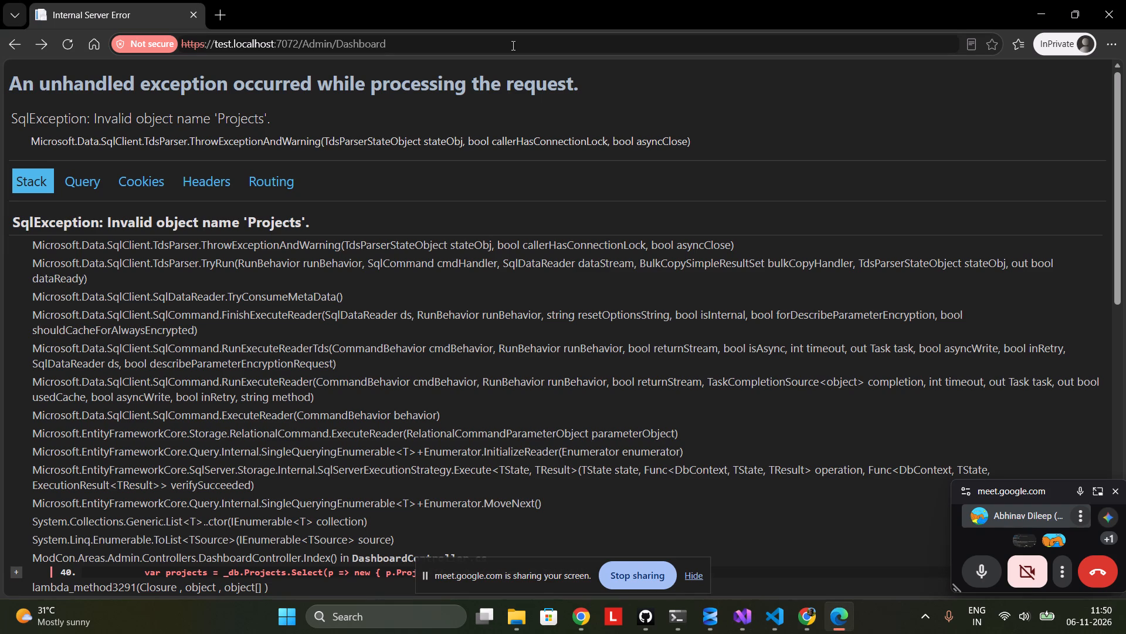
left_click(14, 39)
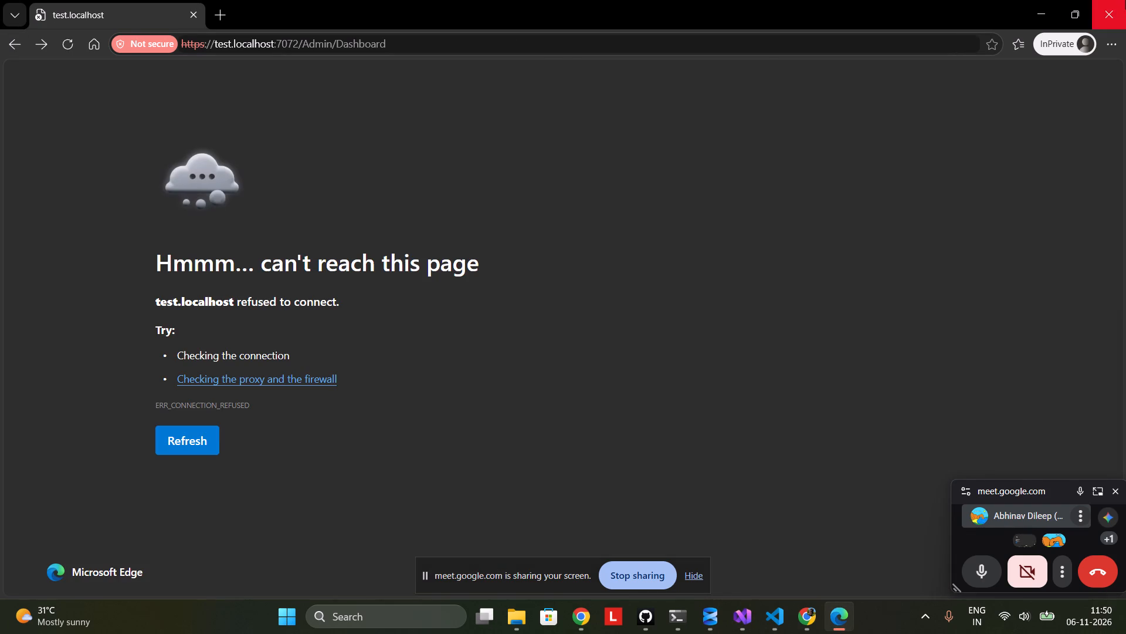
left_click(1125, 0)
Switch from Visual Studio to the SQLQuery3.sql query window.
key("alt+Tab")
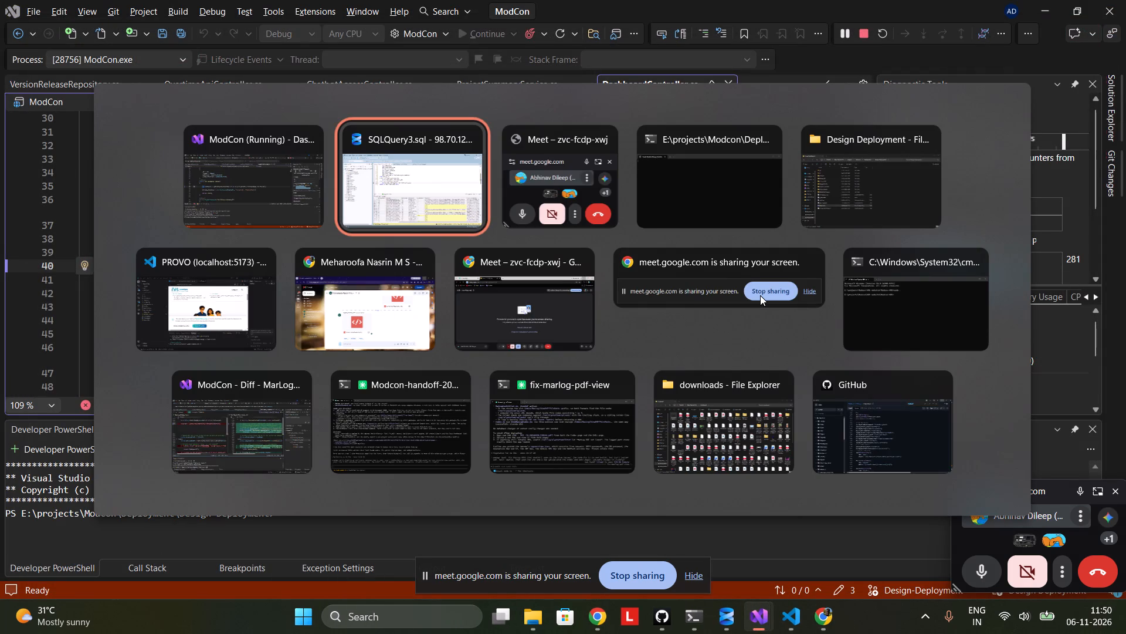
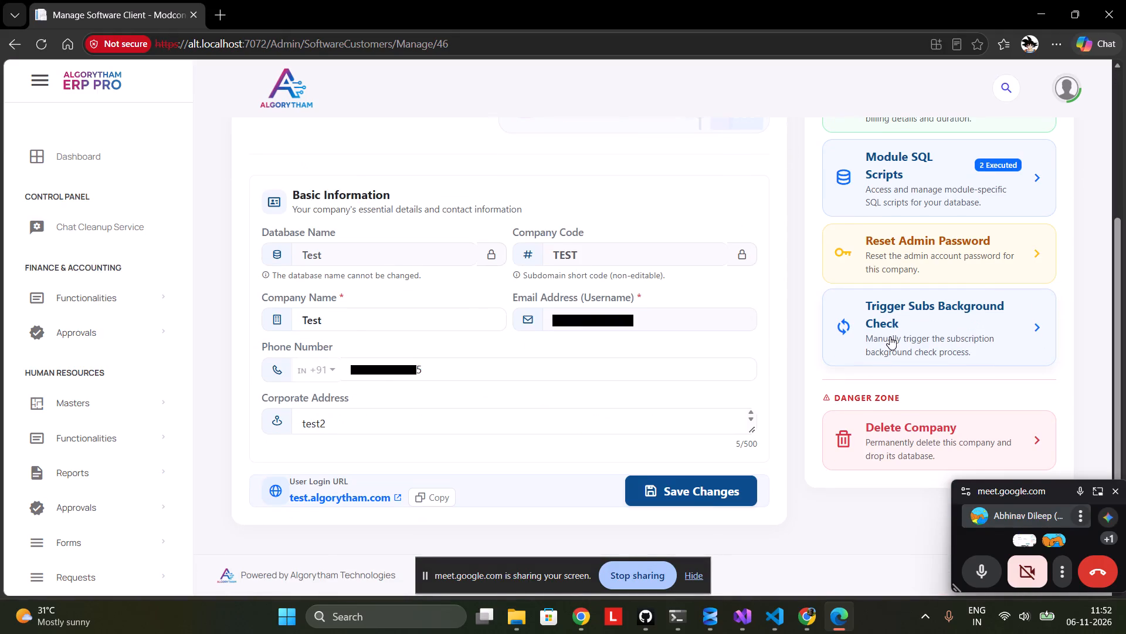
Trigger the subscription background check from the Test company's management page and review its account status and quick actions.
left_click(890, 336)
scroll(484, 261, "up", 4)
scroll(641, 274, "down", 3)
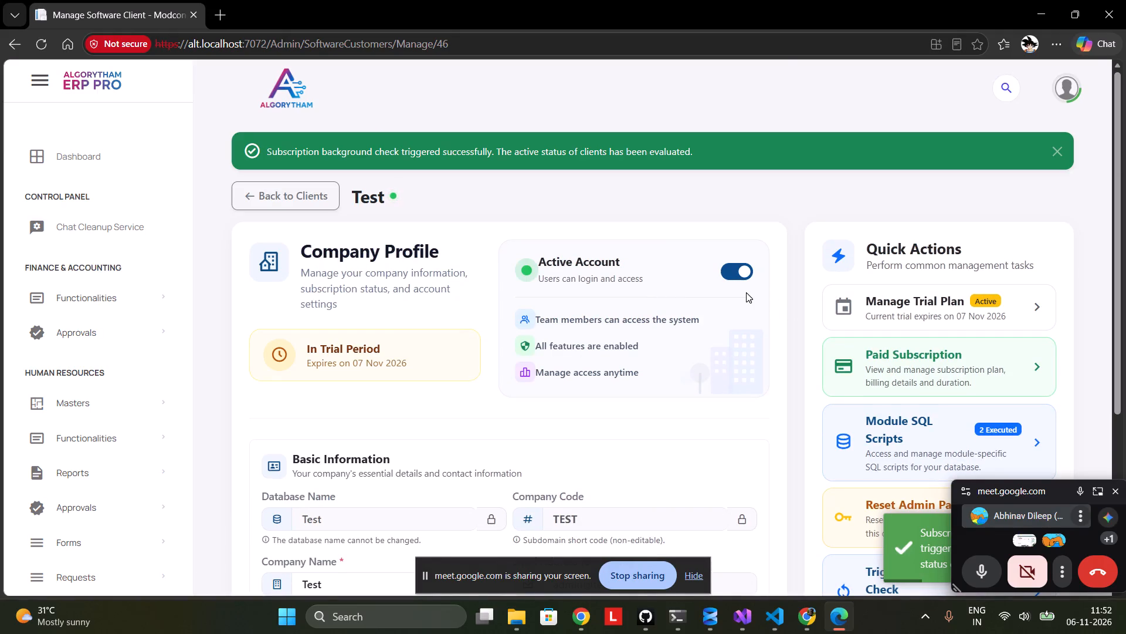
scroll(746, 292, "down", 3)
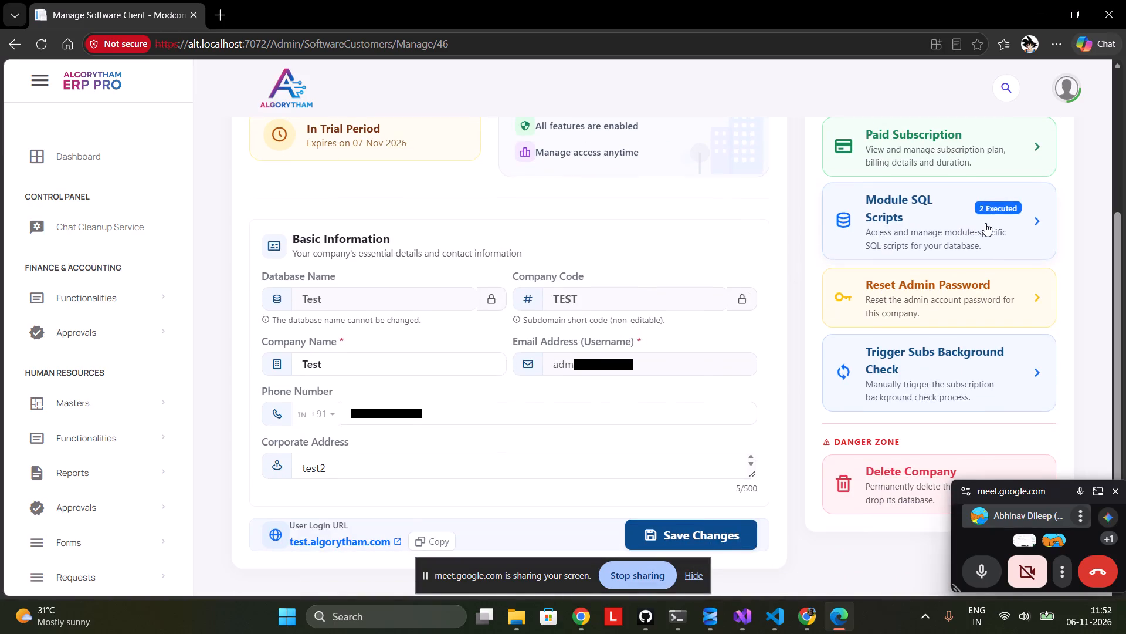
scroll(586, 218, "up", 3)
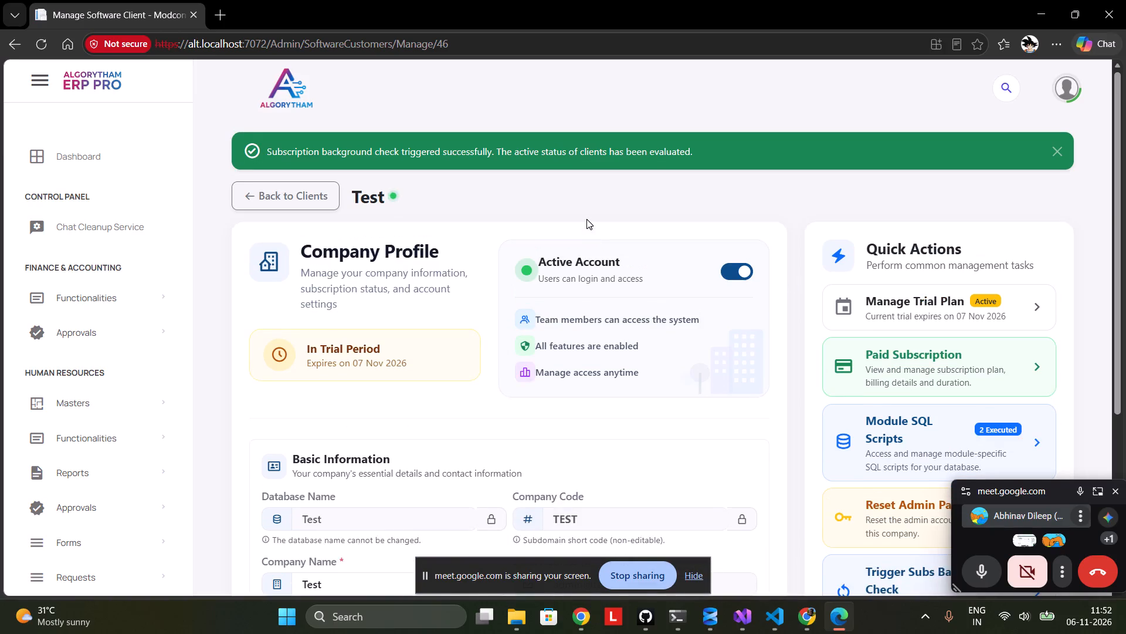
scroll(586, 219, "down", 2)
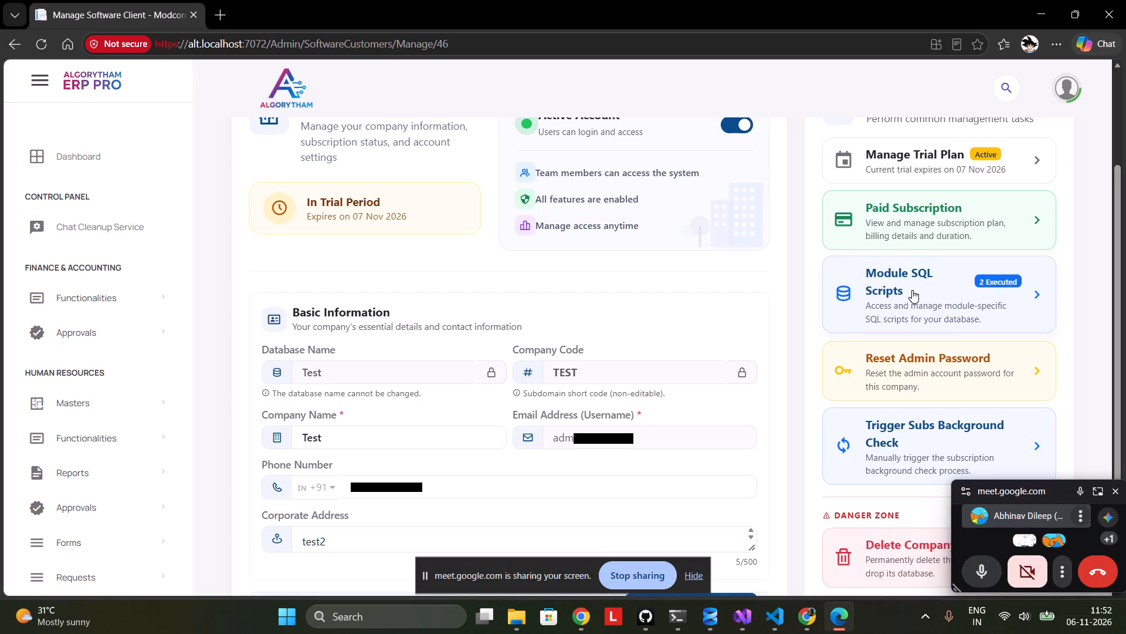
Open the Module SQL Scripts for the Test database and review the executed scripts and the script selection.
left_click(990, 290)
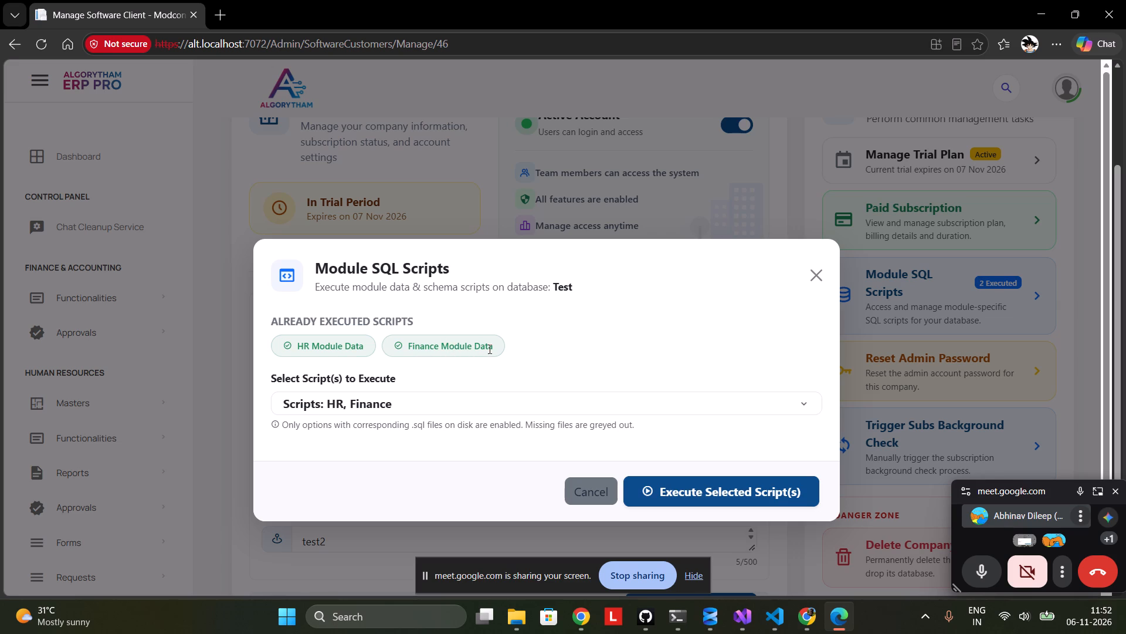
left_click(472, 409)
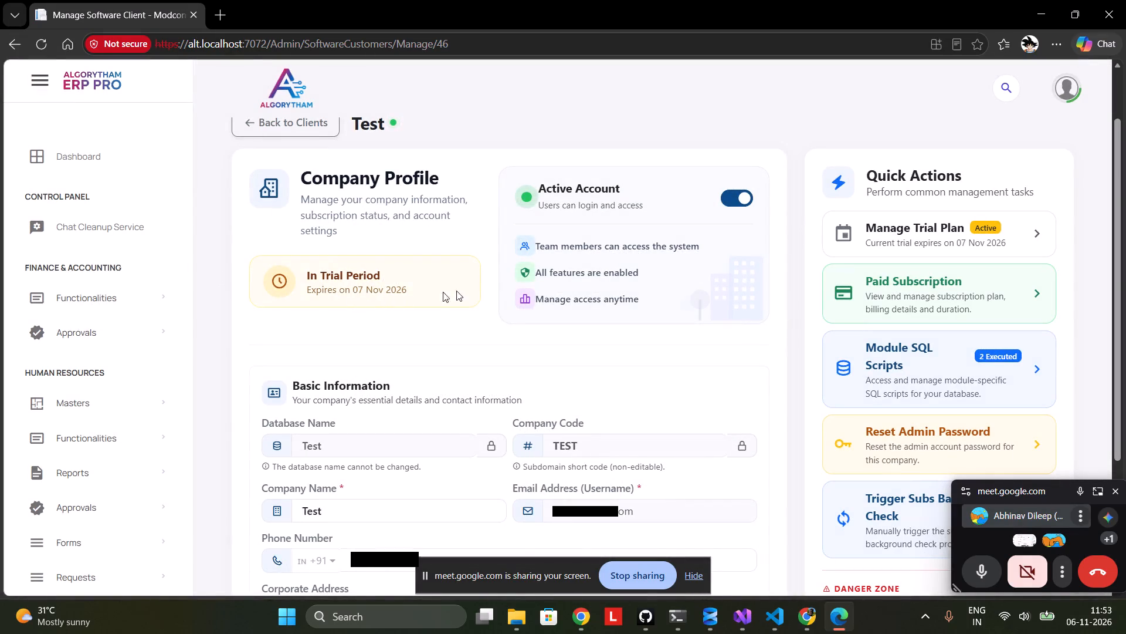
Assign Test the predefined trial plan listed below starter (30 Days) and save the trial settings.
left_click(915, 241)
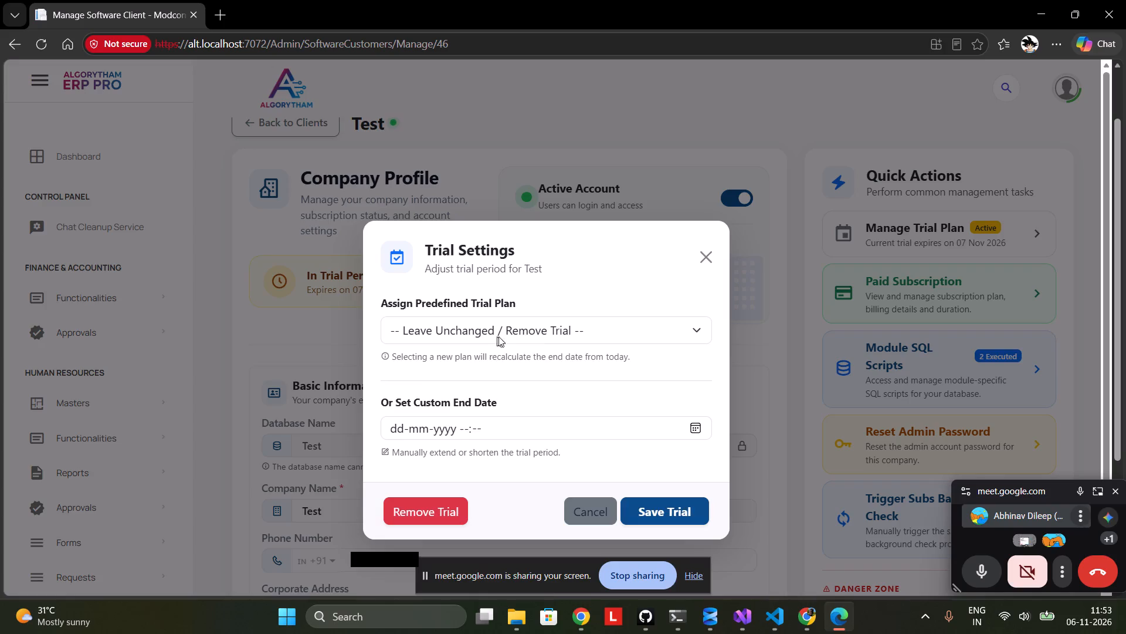
left_click(537, 335)
left_click(521, 340)
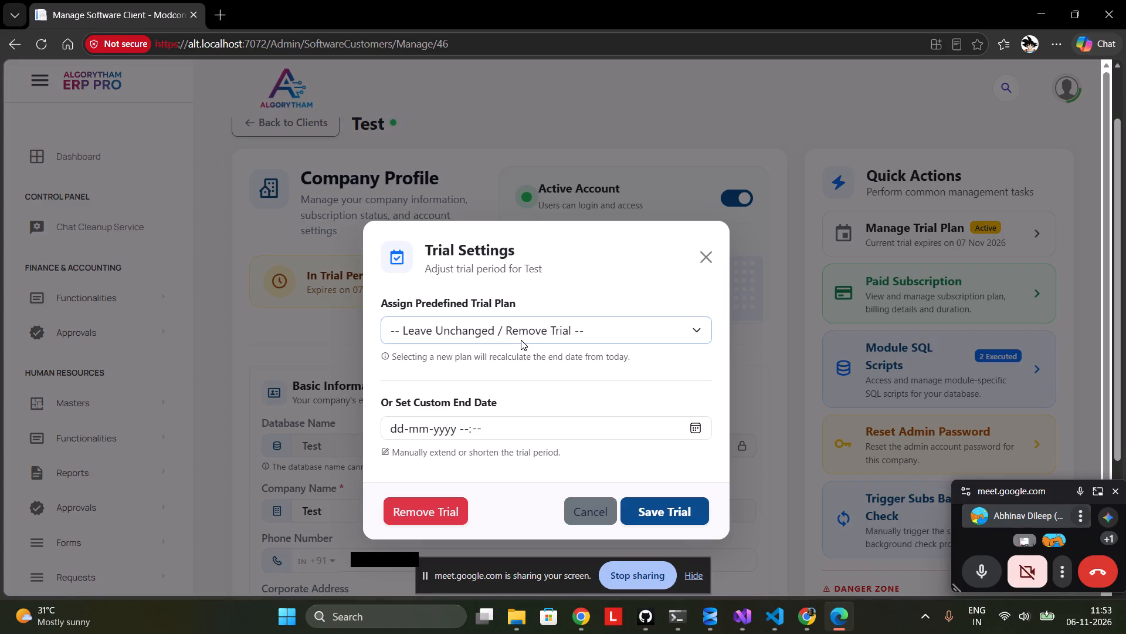
left_click(673, 335)
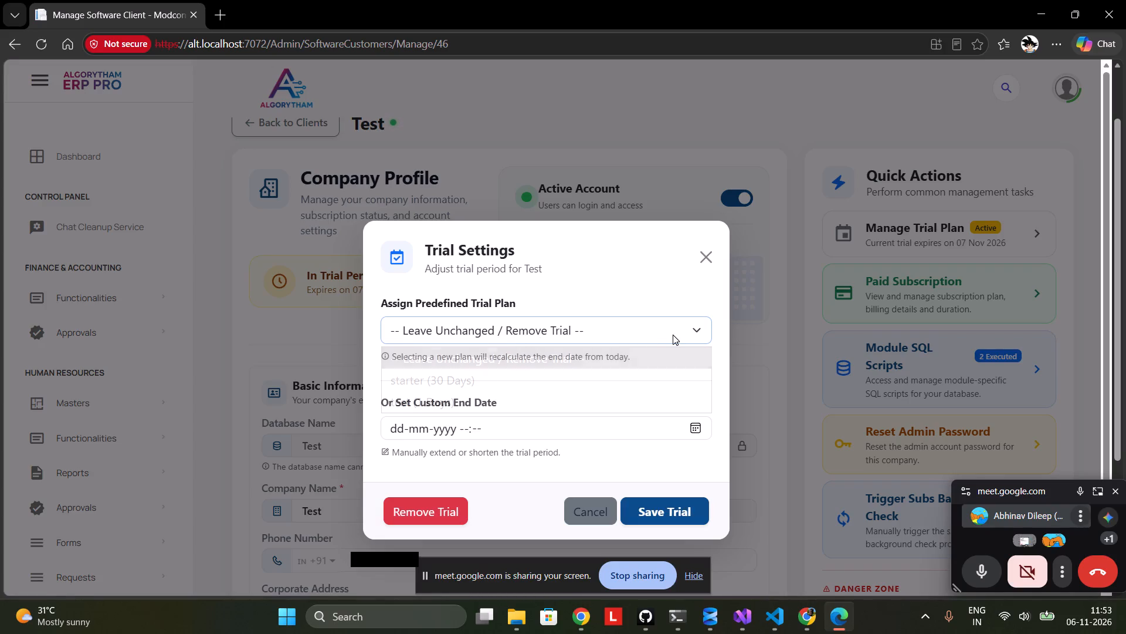
left_click(601, 247)
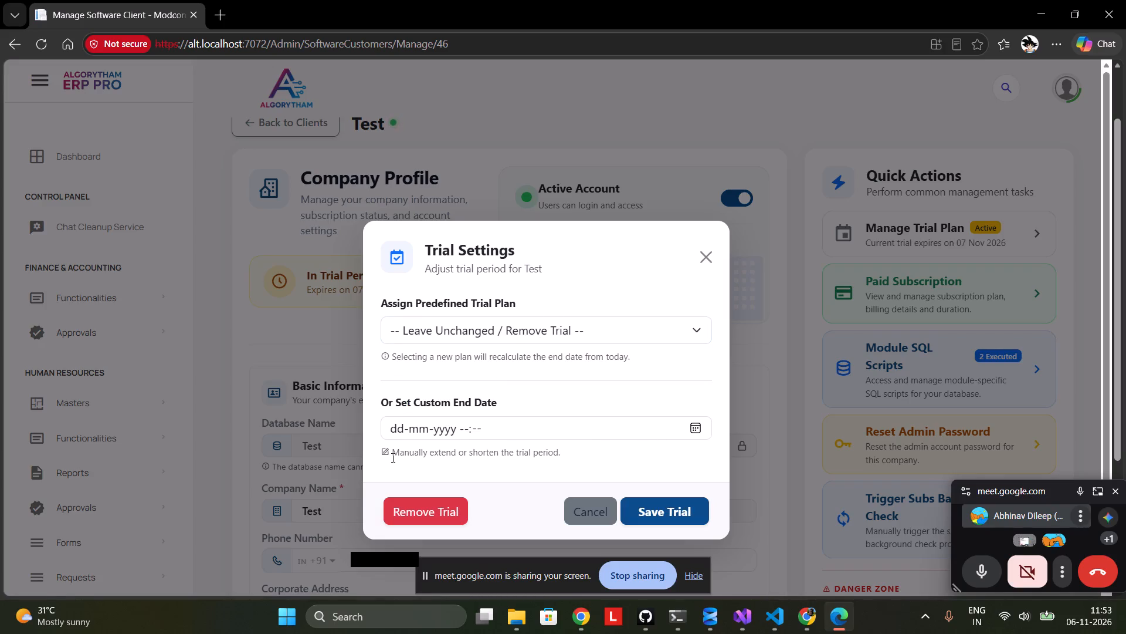
left_click(515, 323)
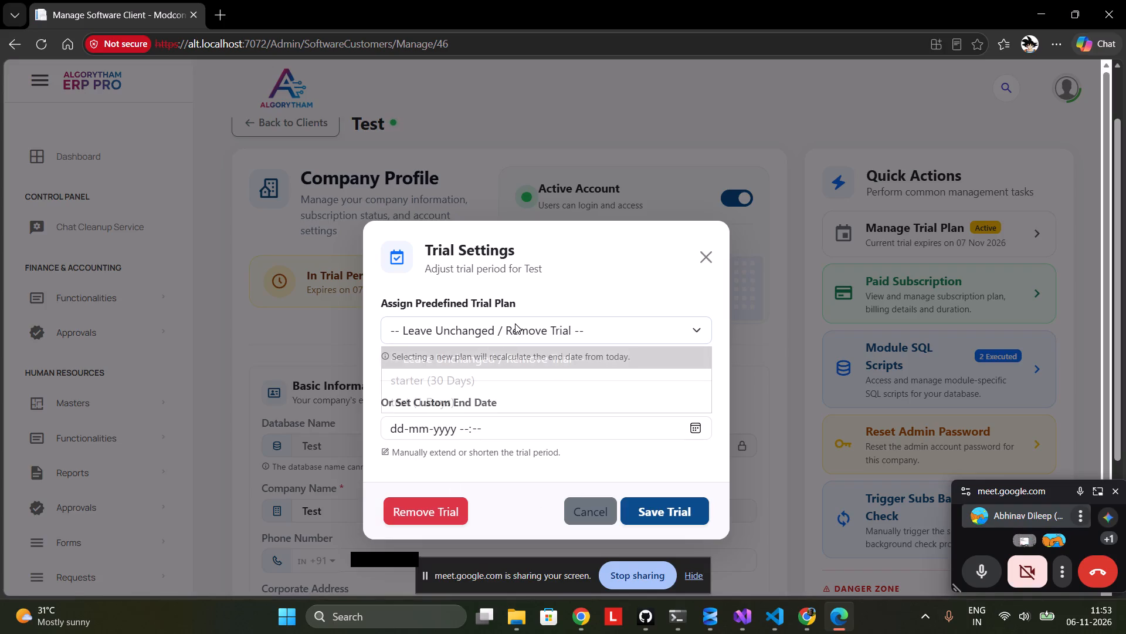
left_click(461, 400)
left_click(651, 508)
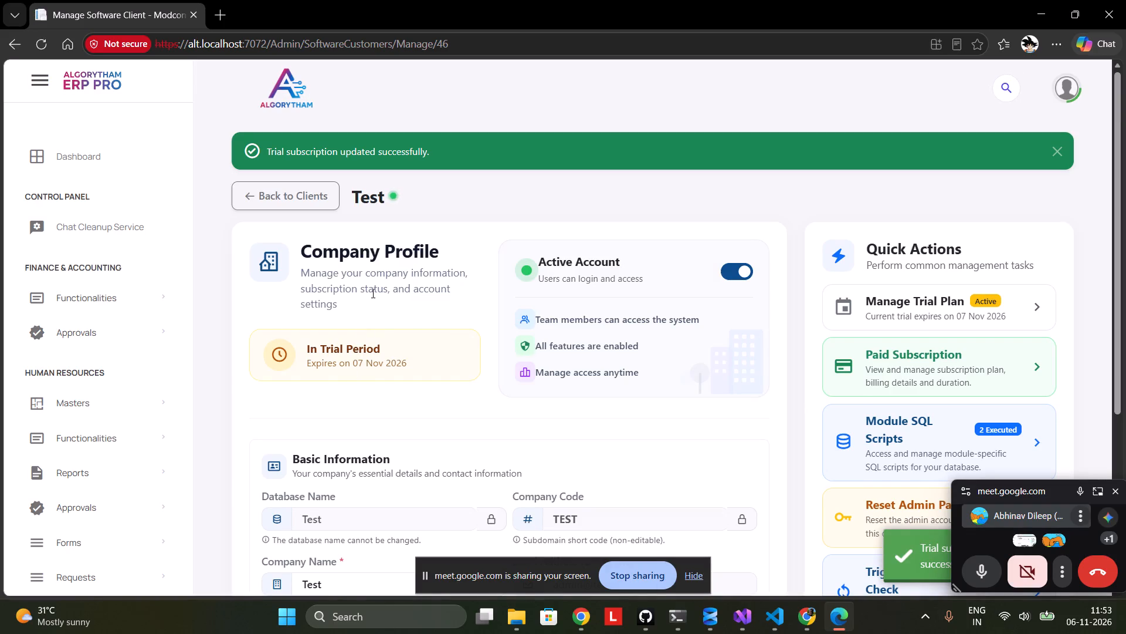
Remove the trial from the Test company through its trial settings.
scroll(518, 276, "down", 2)
scroll(392, 296, "up", 2)
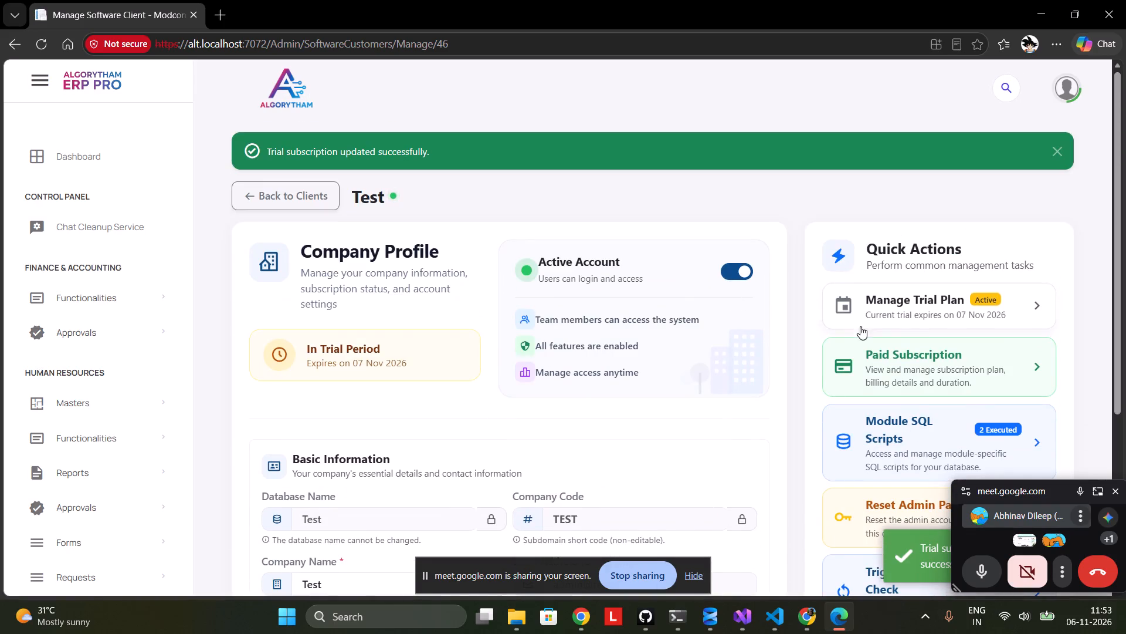
left_click(886, 314)
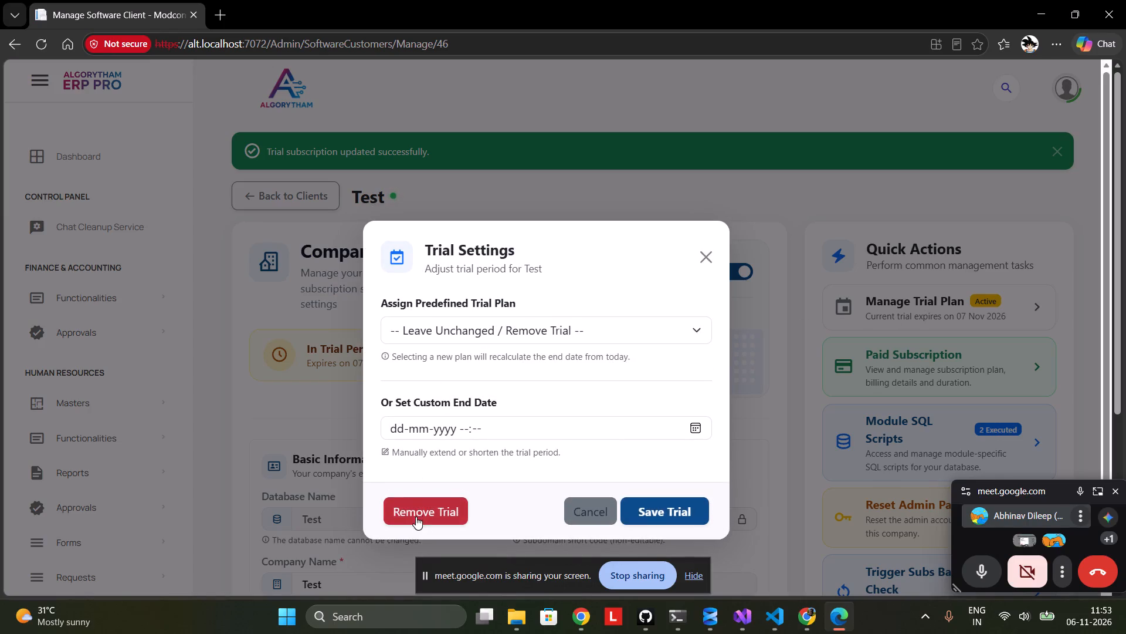
left_click(427, 512)
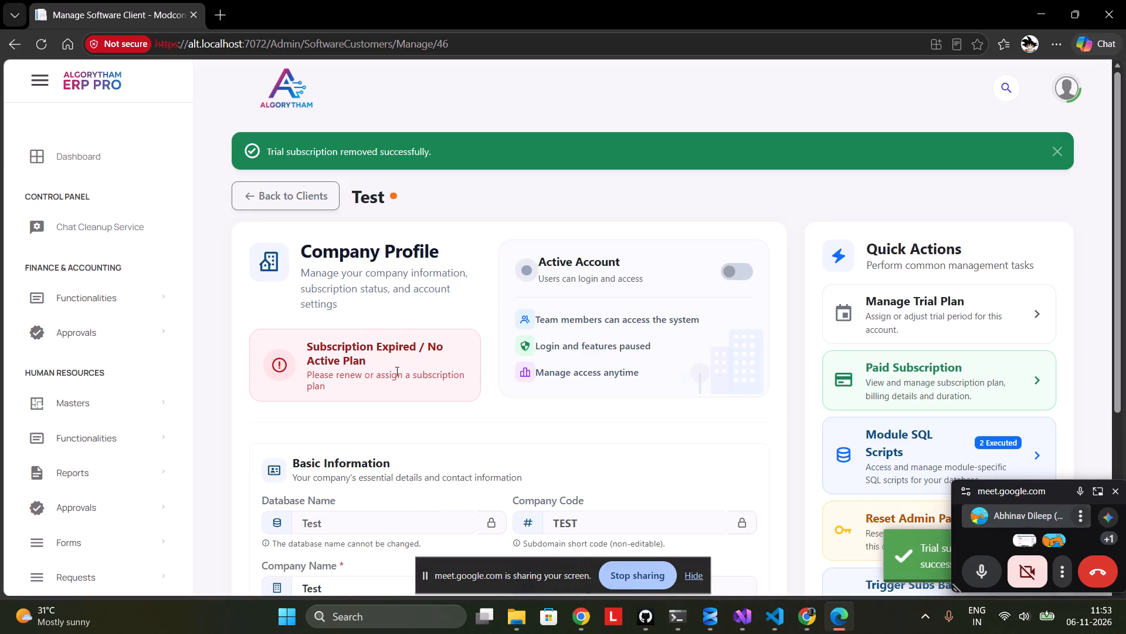
Add a paid subscription to Test with an offline transaction duration of 1 month.
scroll(406, 292, "down", 1)
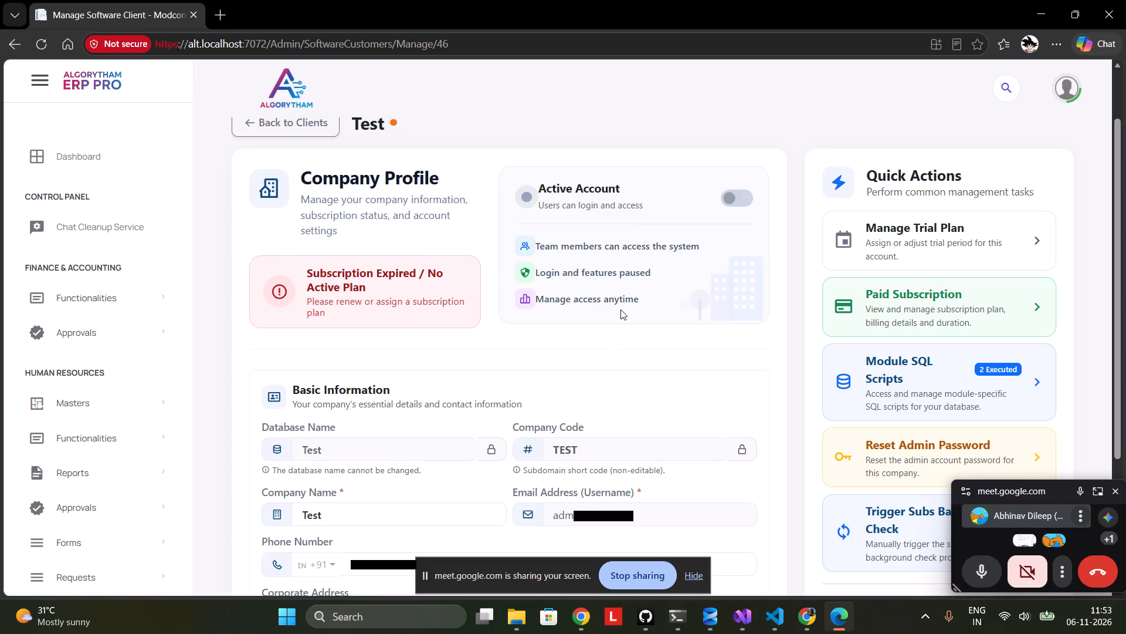
left_click(964, 299)
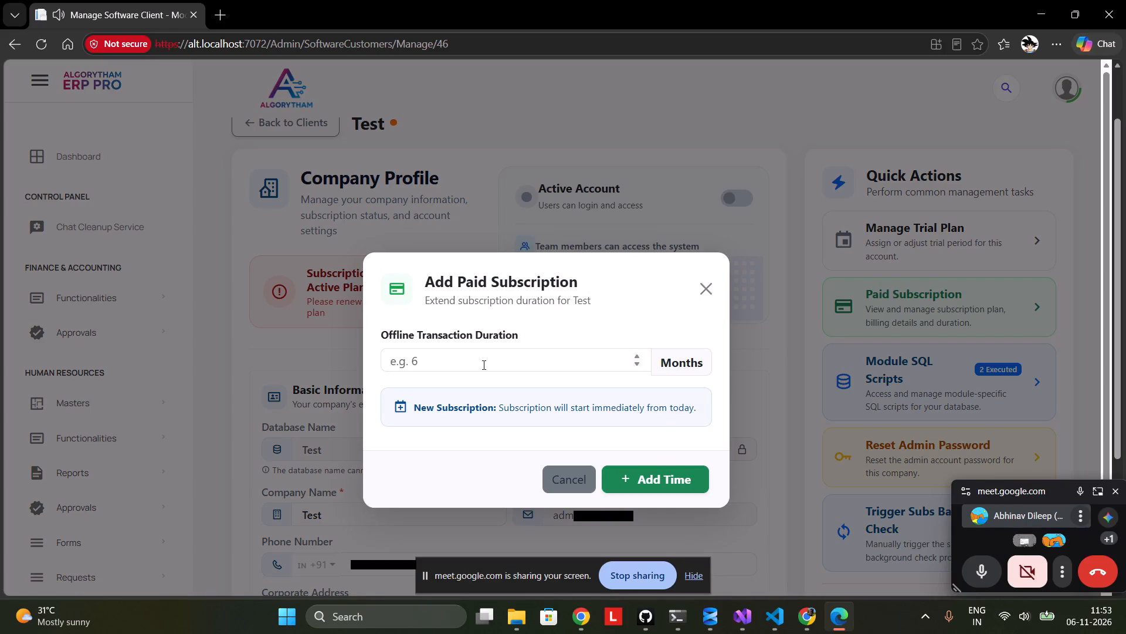
left_click(483, 365)
key("1")
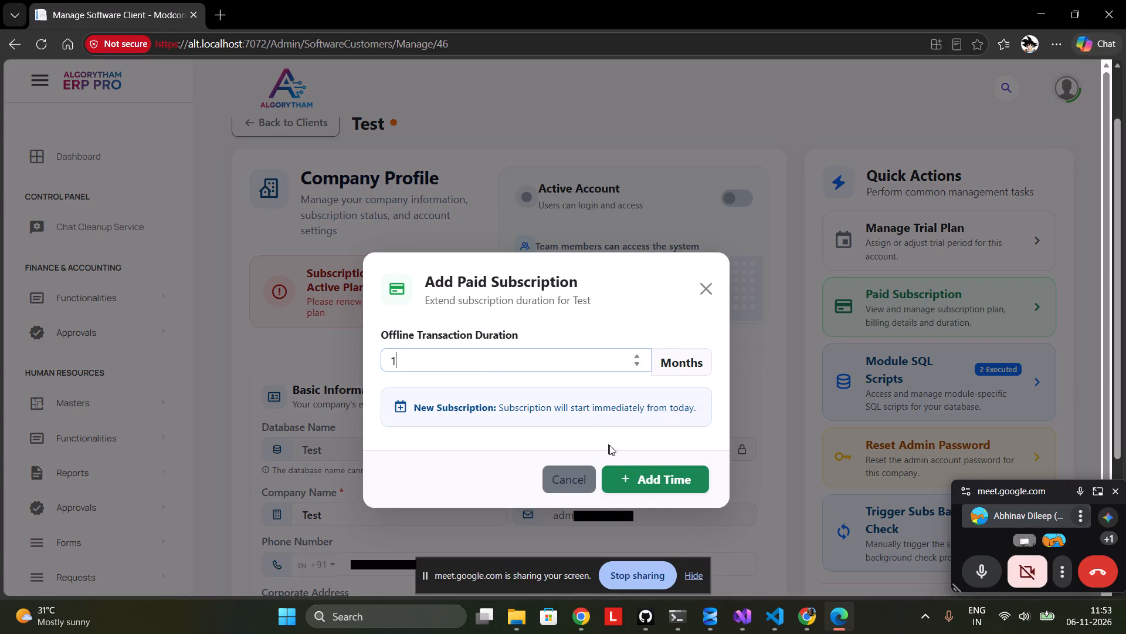
left_click(669, 485)
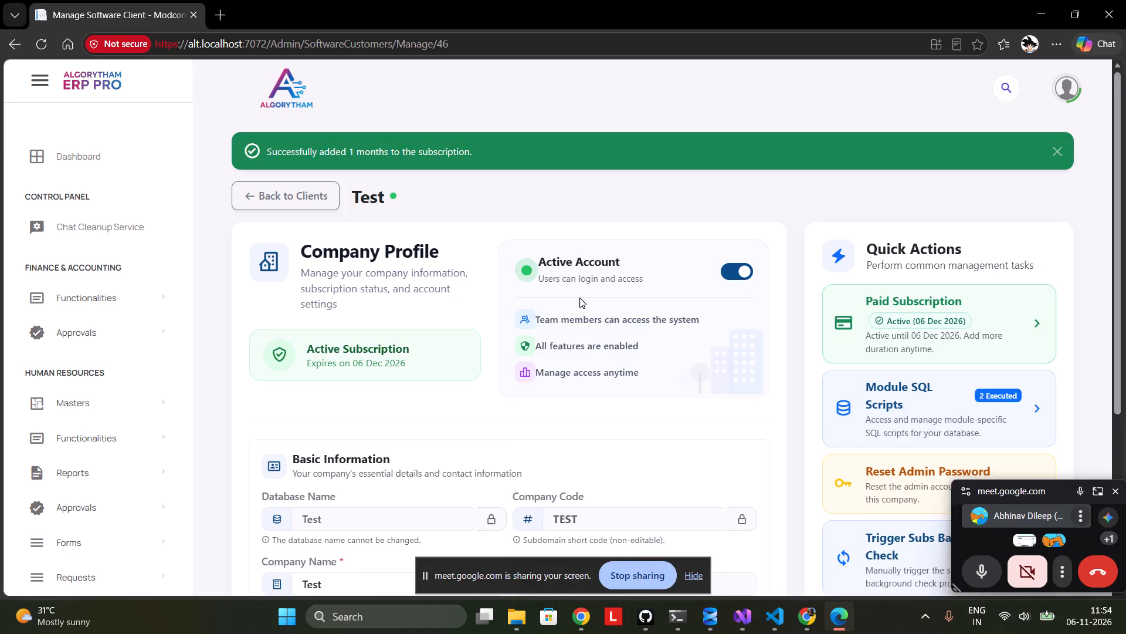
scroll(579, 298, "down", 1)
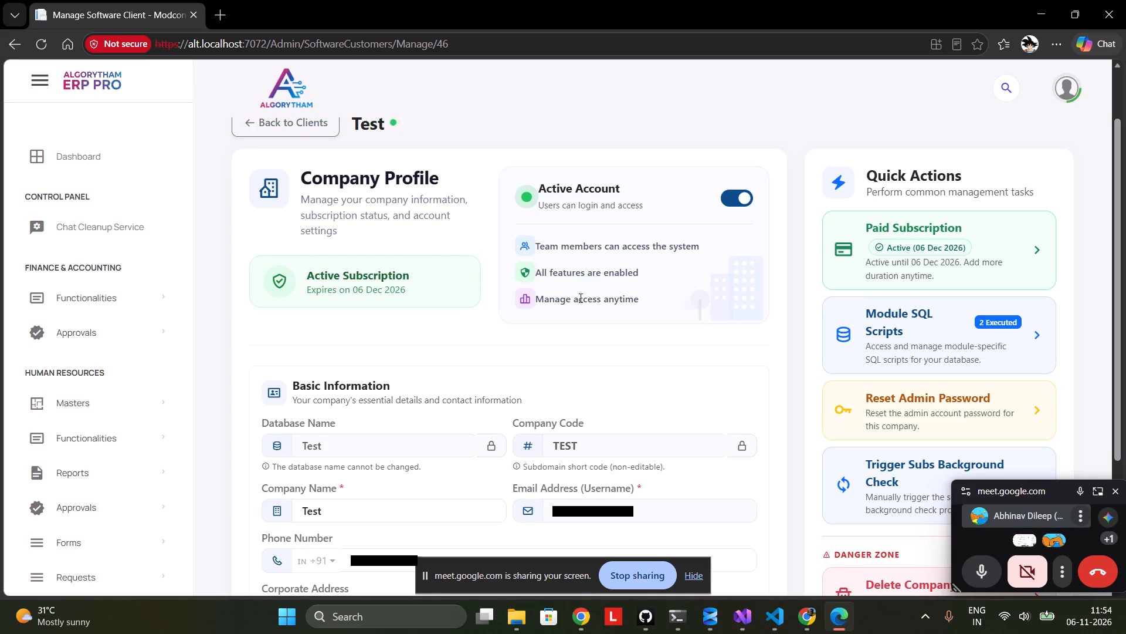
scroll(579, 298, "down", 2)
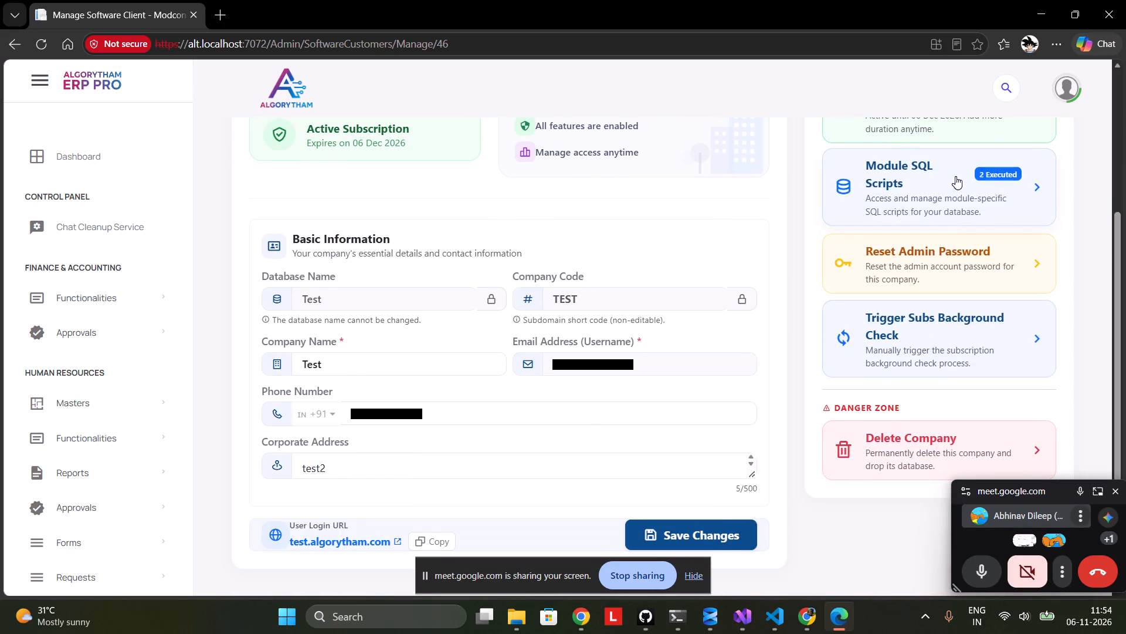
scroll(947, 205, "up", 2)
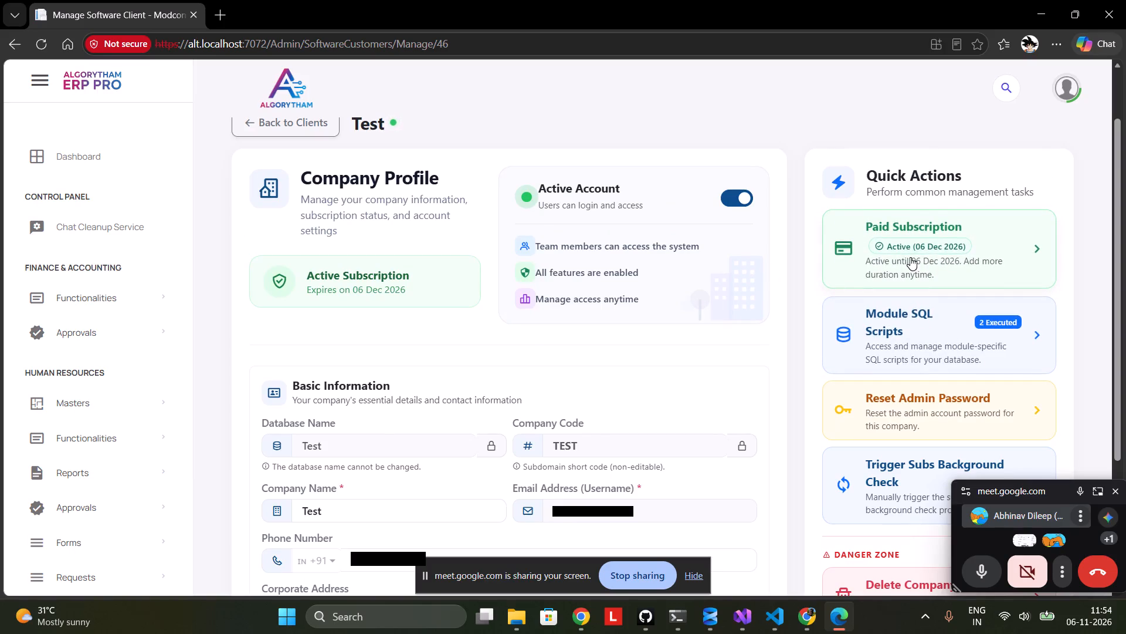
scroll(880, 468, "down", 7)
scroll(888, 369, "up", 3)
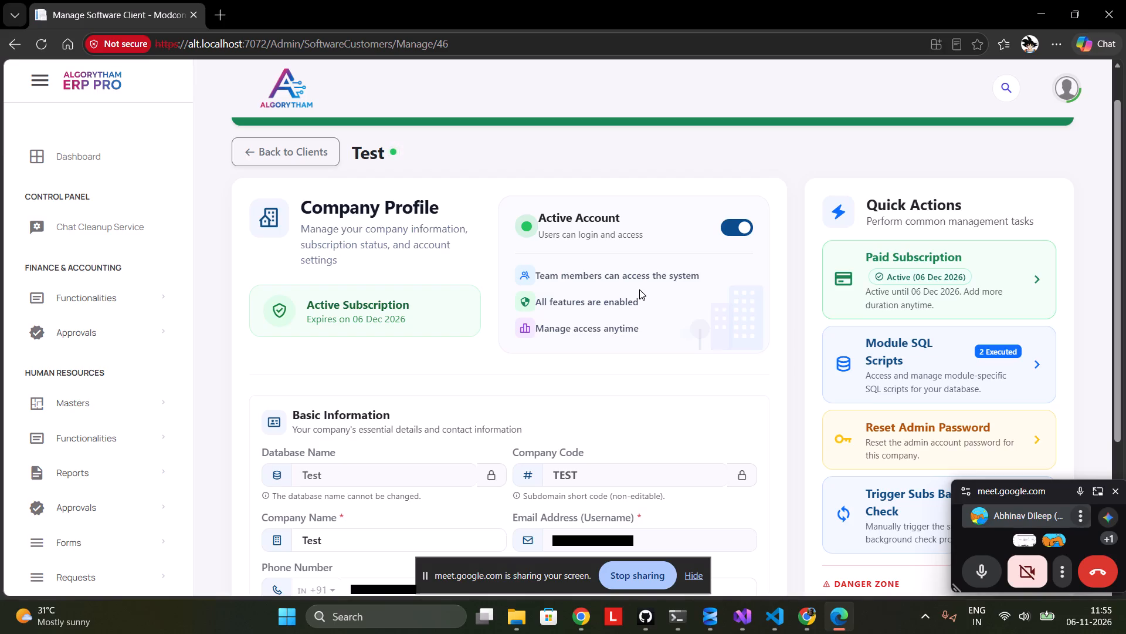
Examine Test's Company Profile, Basic Information fields and Quick Actions on its management page.
scroll(725, 301, "down", 2)
scroll(822, 321, "down", 2)
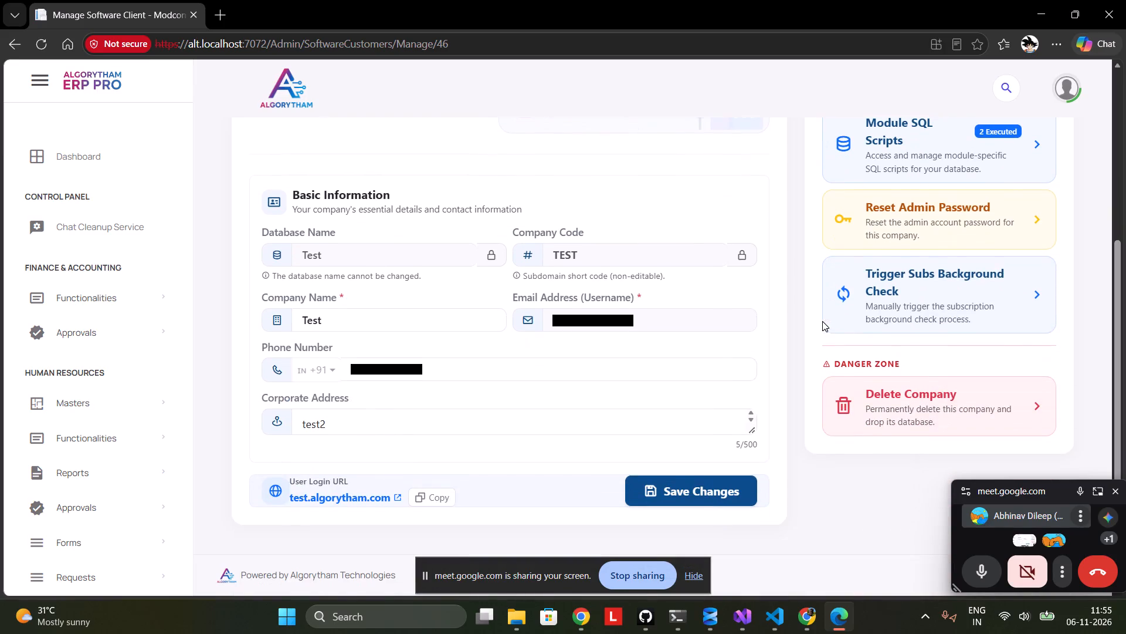
scroll(731, 350, "up", 5)
scroll(731, 350, "down", 5)
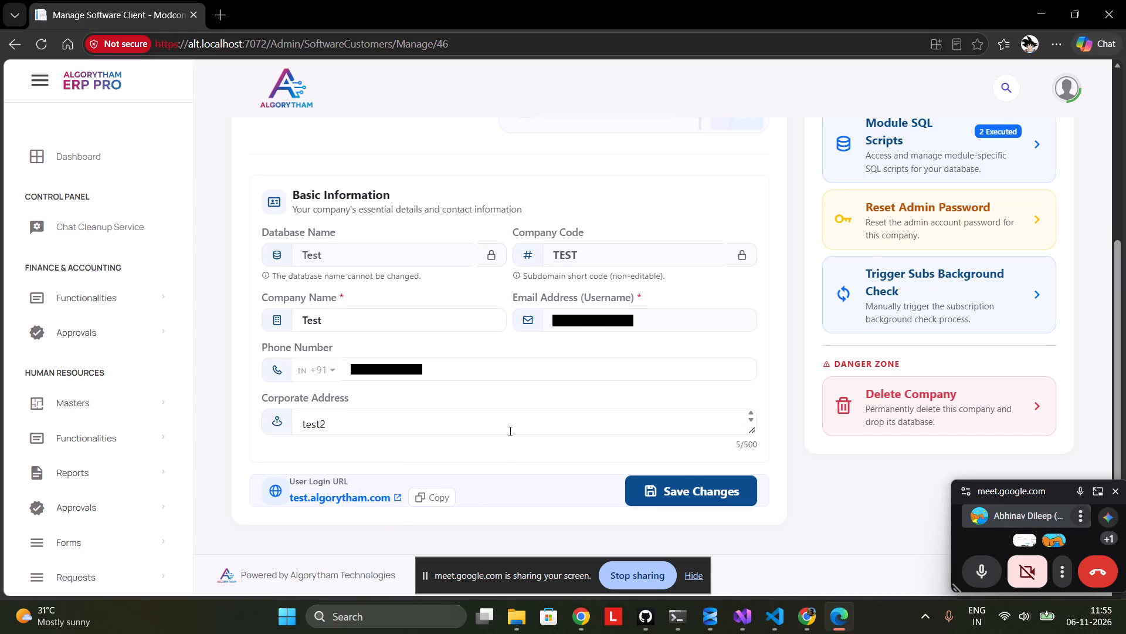
scroll(509, 431, "up", 5)
scroll(509, 431, "down", 4)
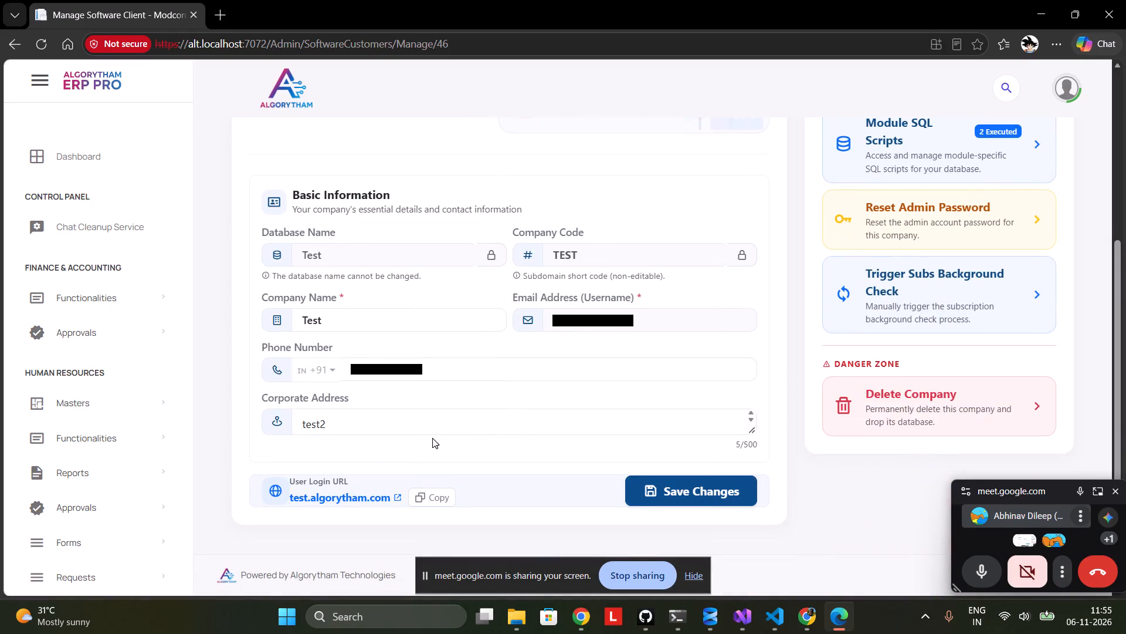
left_click(432, 438)
left_click(439, 412)
left_click(498, 359)
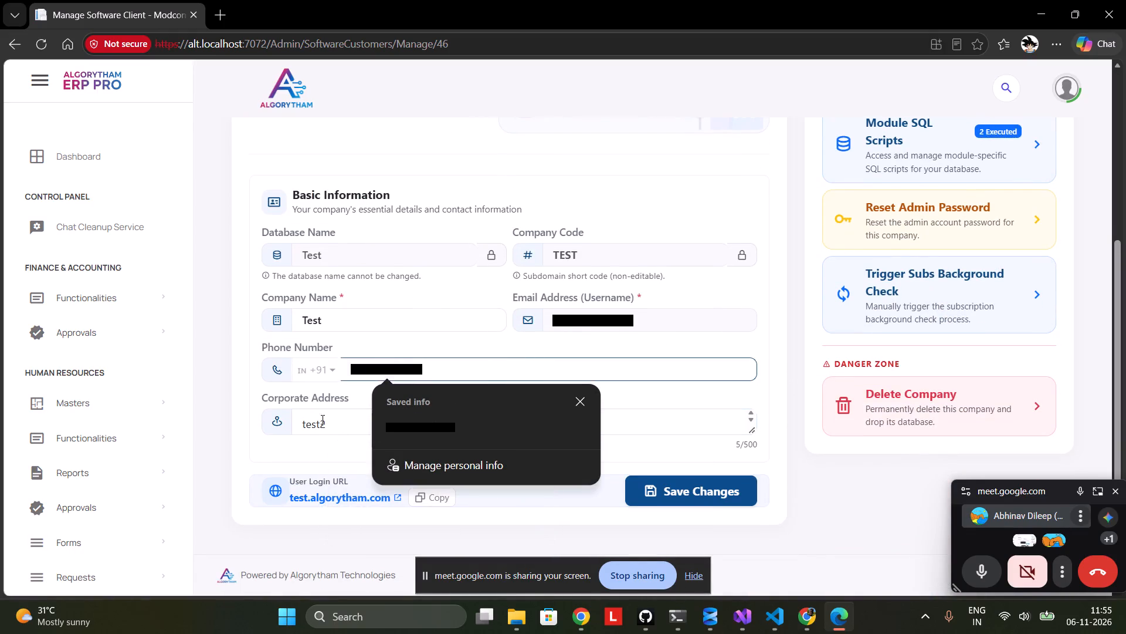
left_click(326, 435)
left_click(373, 310)
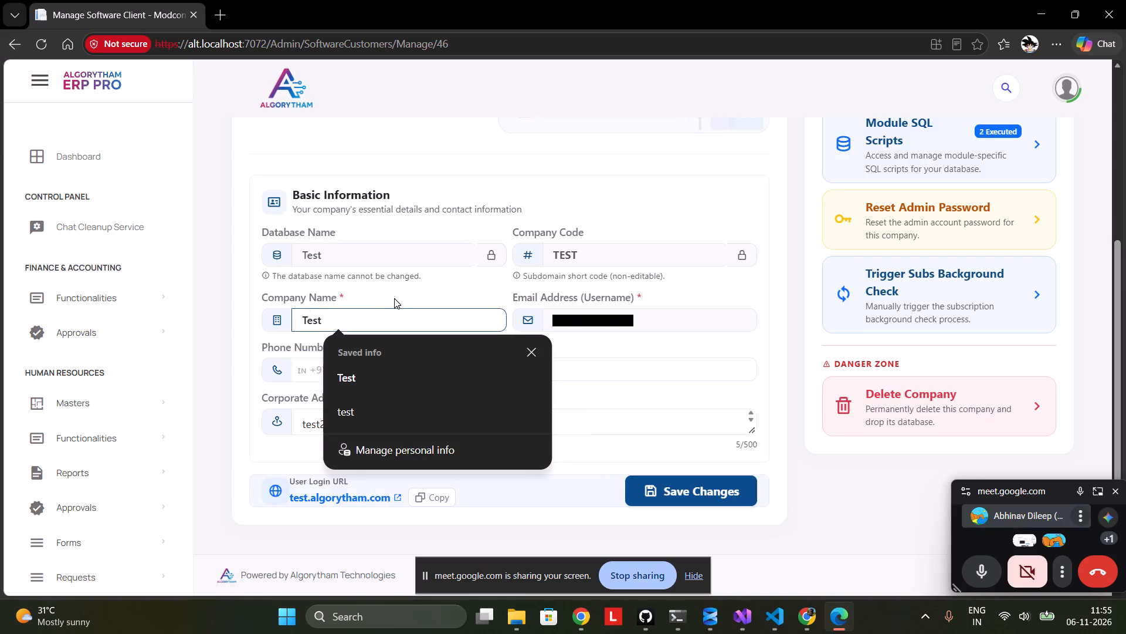
left_click(386, 250)
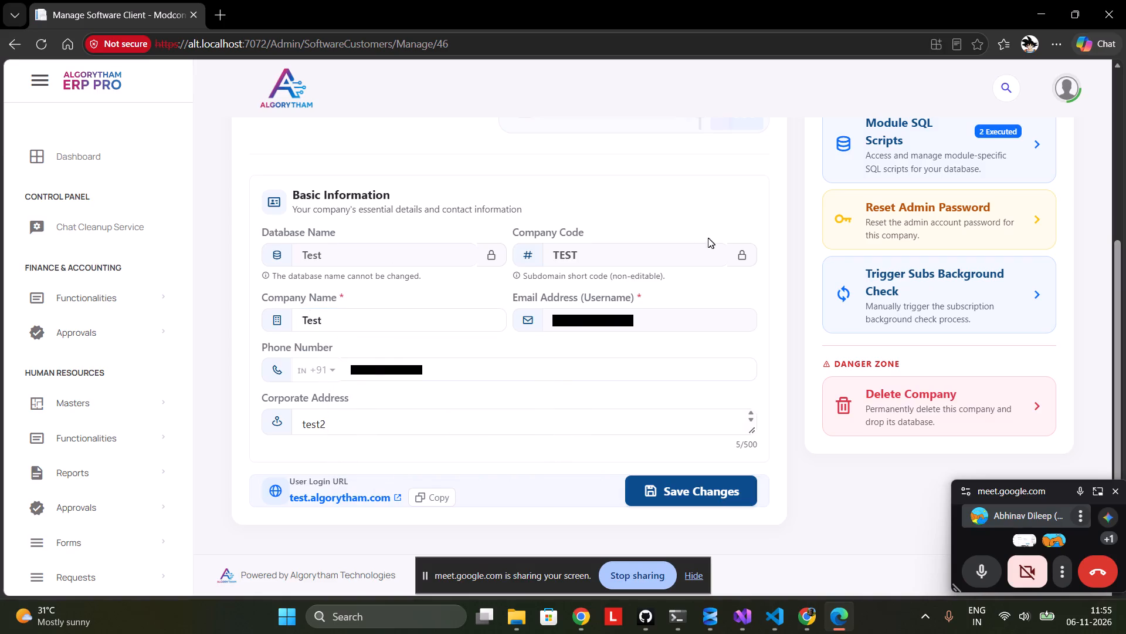
left_click(649, 260)
left_click(671, 326)
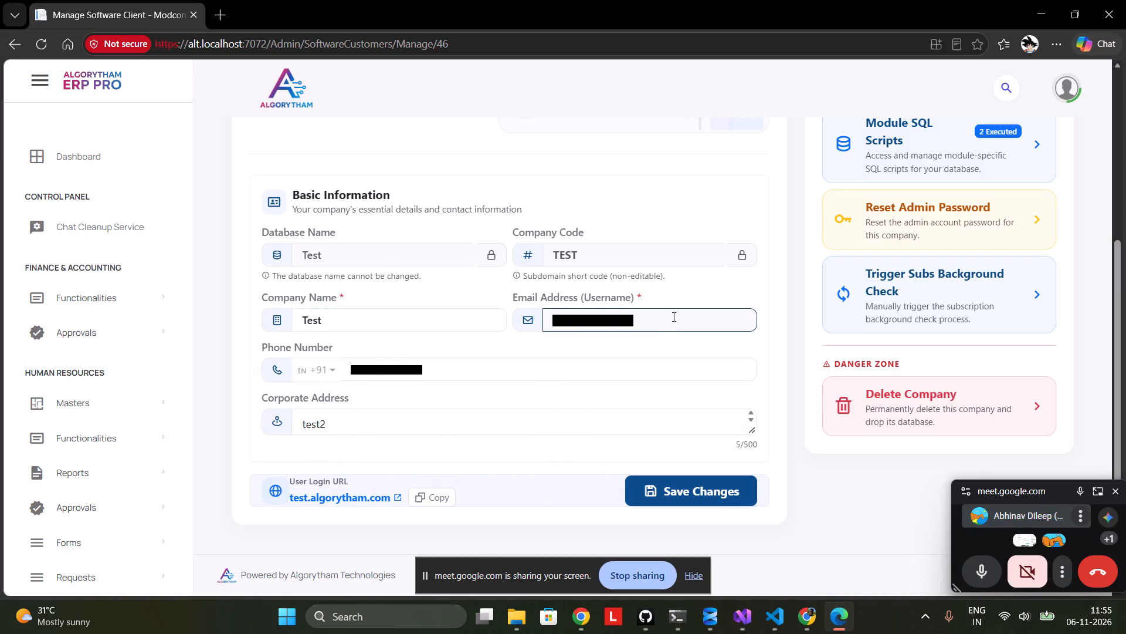
left_click(673, 316)
scroll(673, 316, "up", 5)
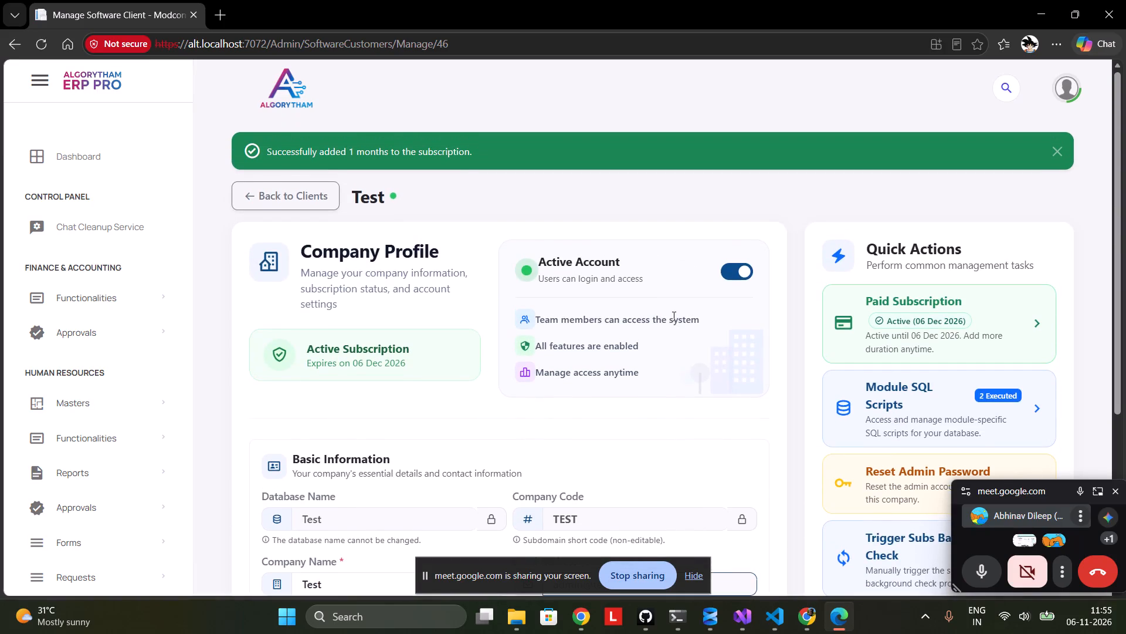
scroll(673, 316, "down", 4)
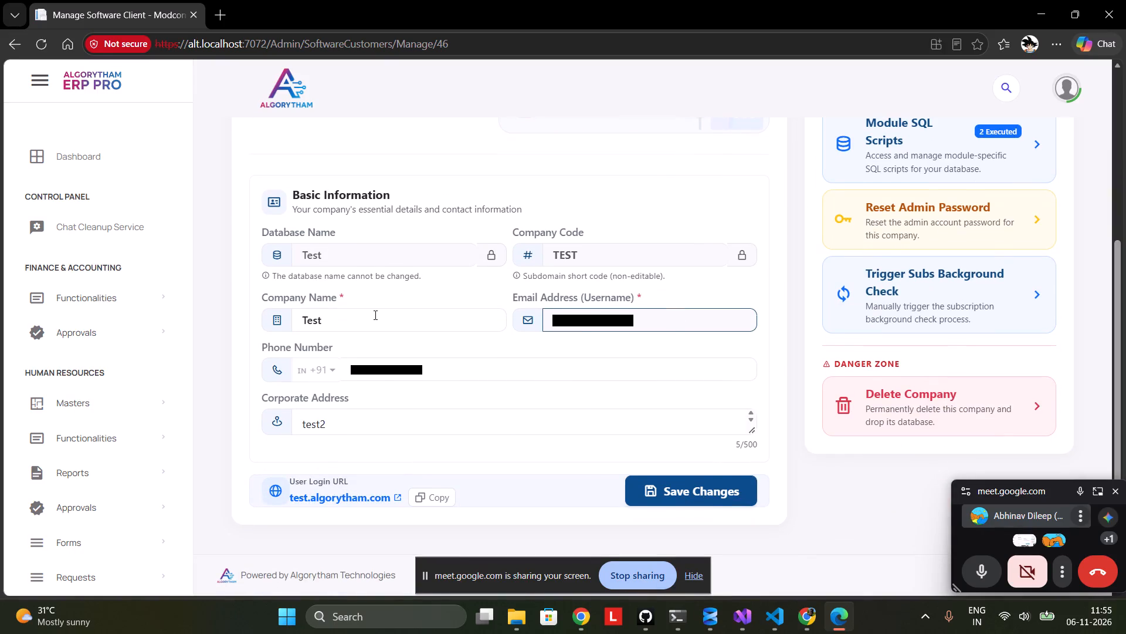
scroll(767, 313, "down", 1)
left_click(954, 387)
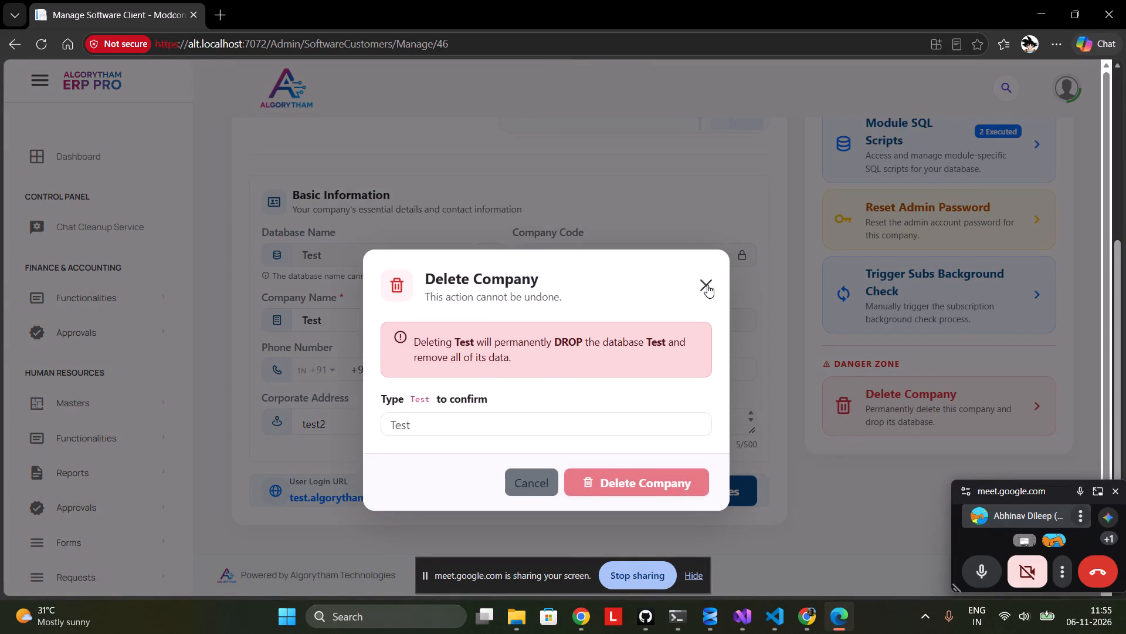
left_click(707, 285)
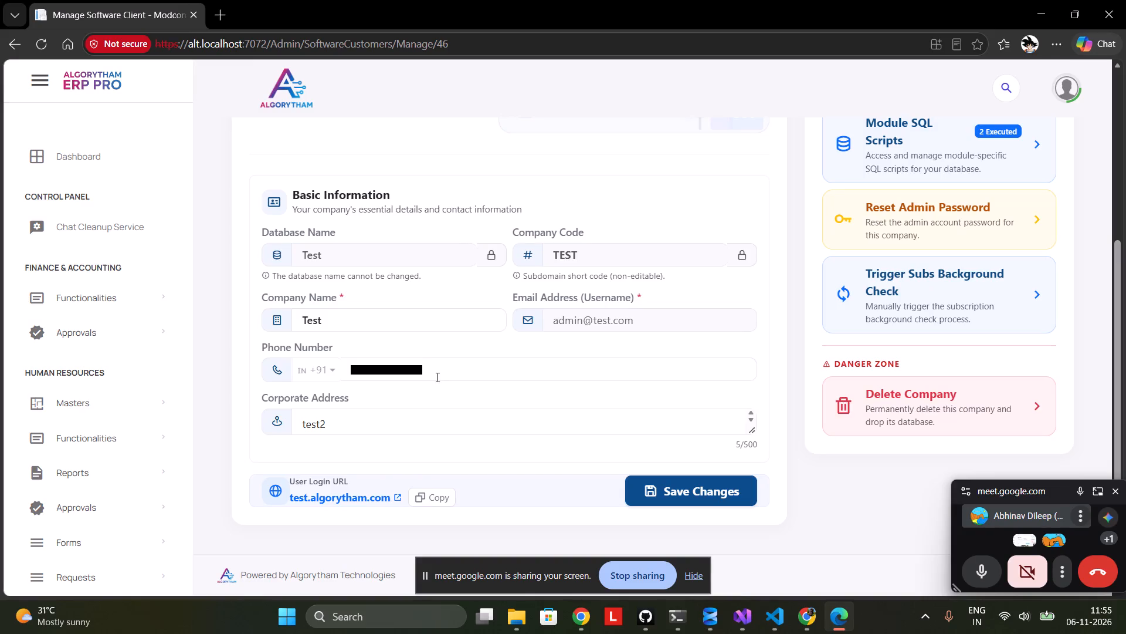
Delete the Test company and drop its database, entering Test as the confirmation text.
left_click(920, 409)
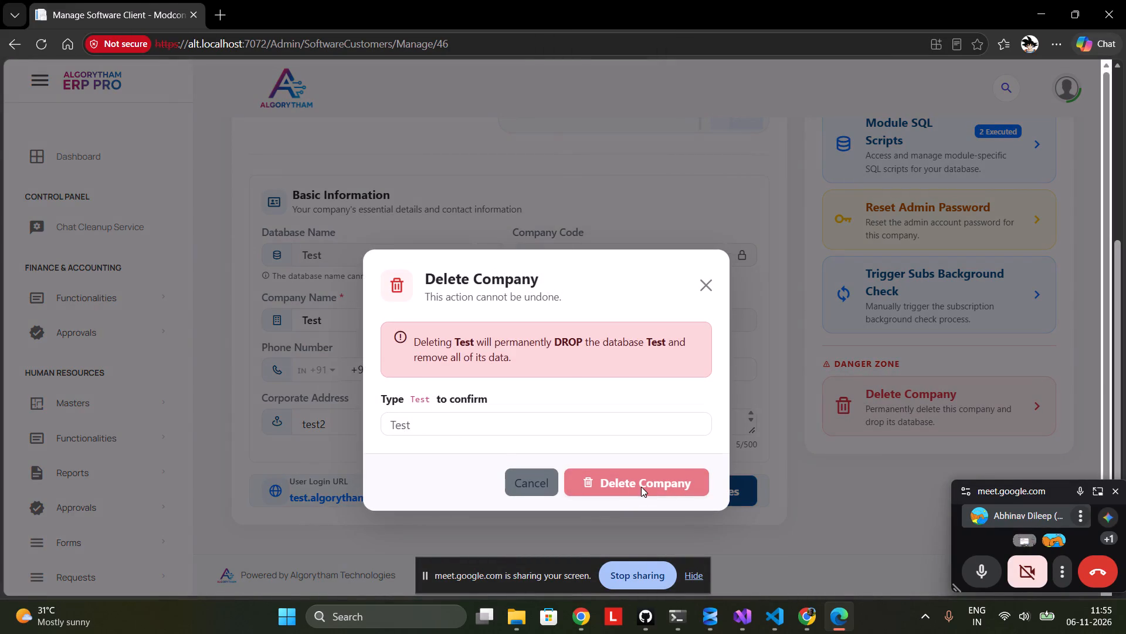
left_click_drag(433, 401, 404, 402)
left_click(432, 410)
double_click(419, 402)
left_click(419, 401)
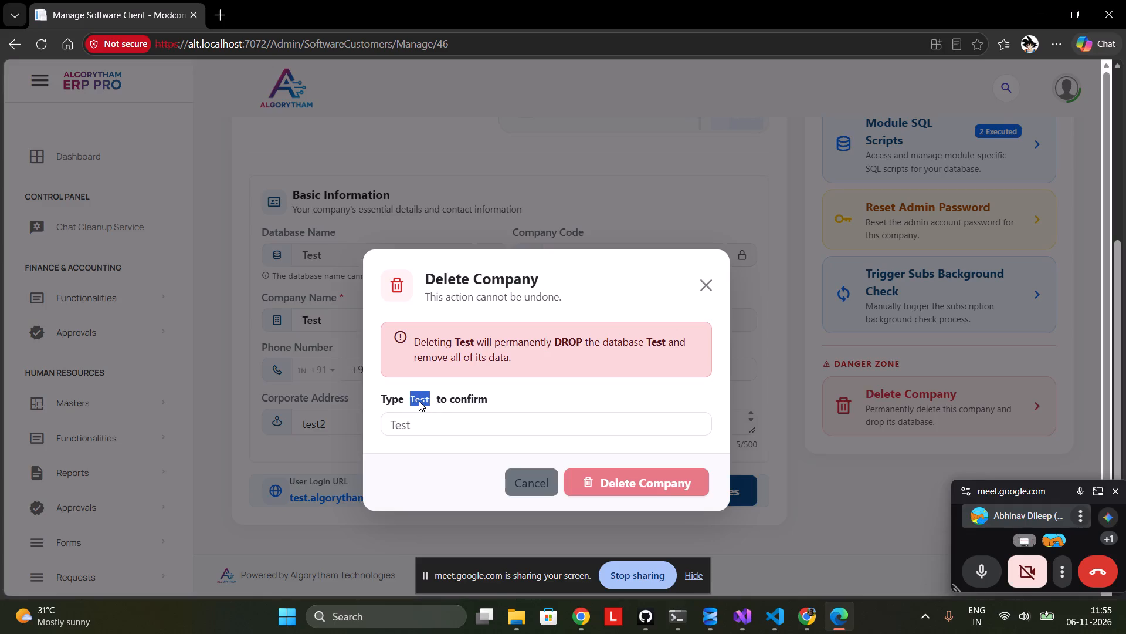
key("ctrl+c")
left_click(441, 420)
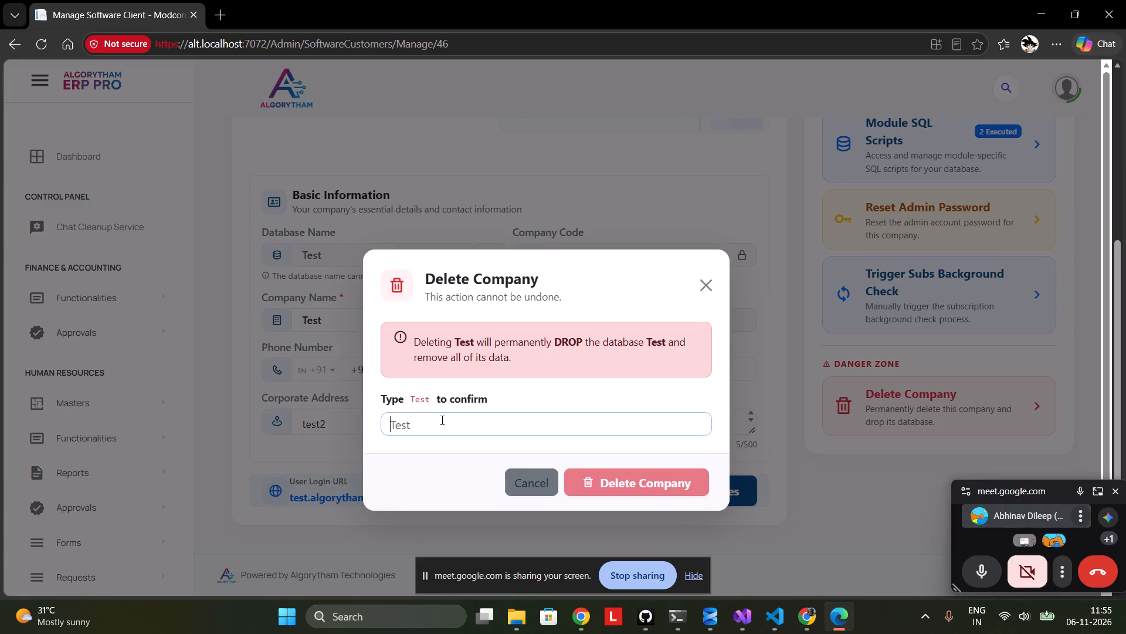
key("ctrl+v")
left_click(641, 478)
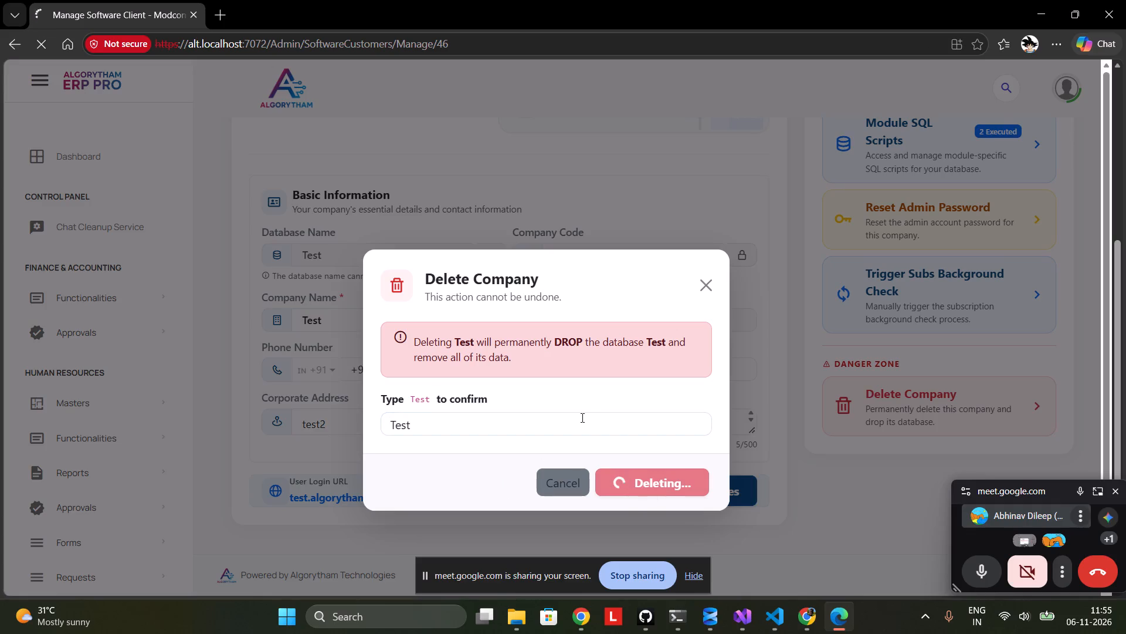
scroll(609, 394, "up", 3)
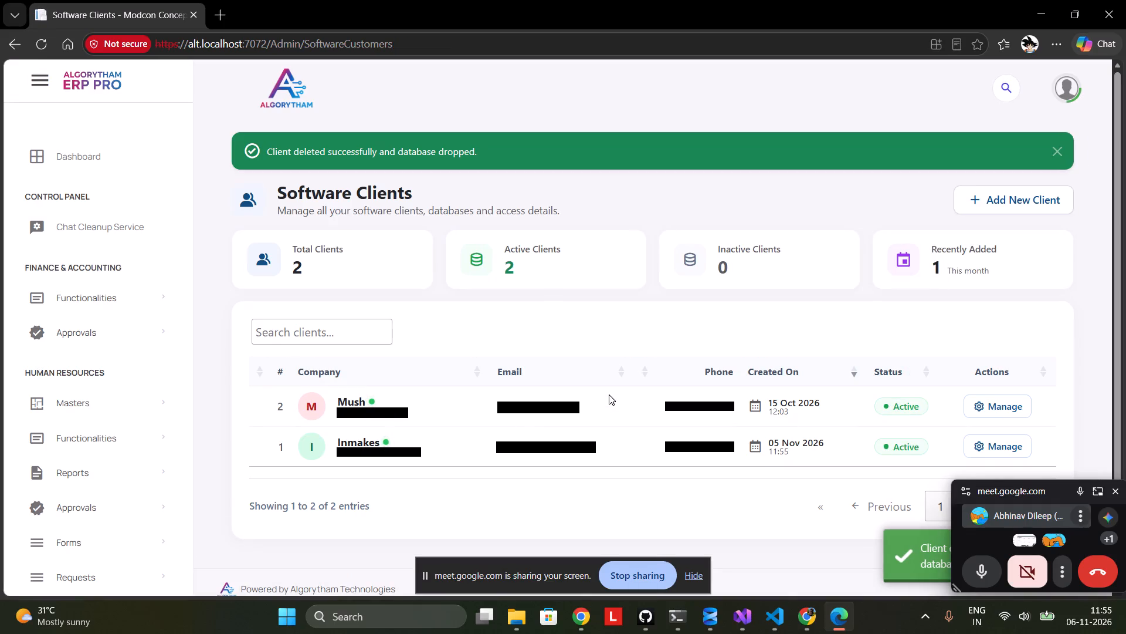